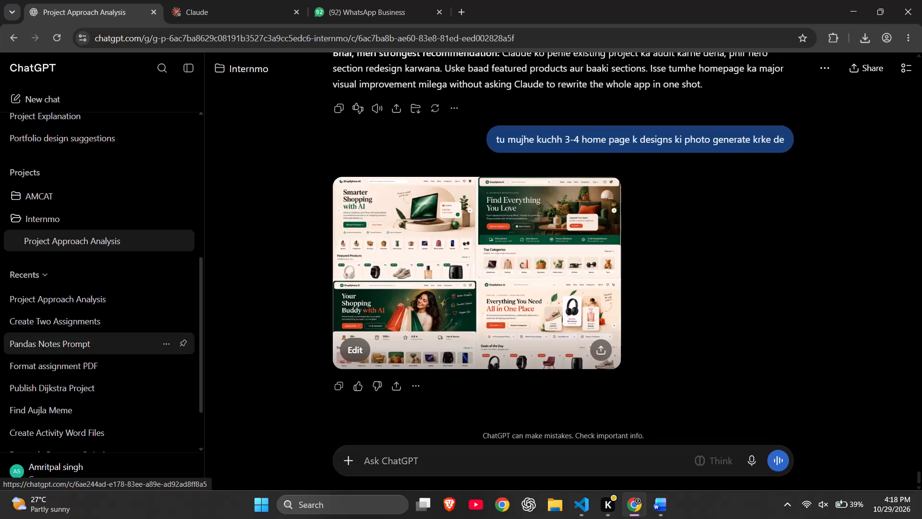
Download Agile_Methodologies_Assignment_3_Typed_Answers.docx from the "Format assignment PDF" chat.
{"action": "left_click", "coordinate": [95, 362]}
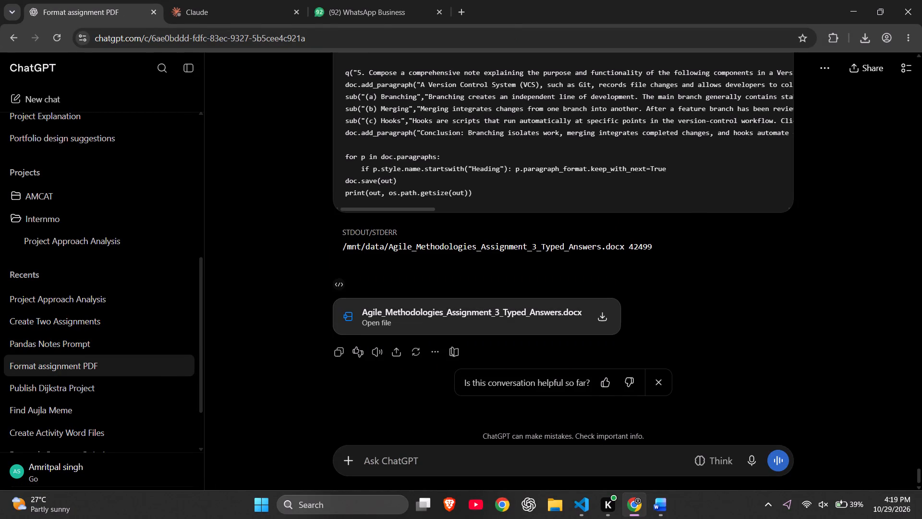
{"action": "left_click", "coordinate": [478, 310]}
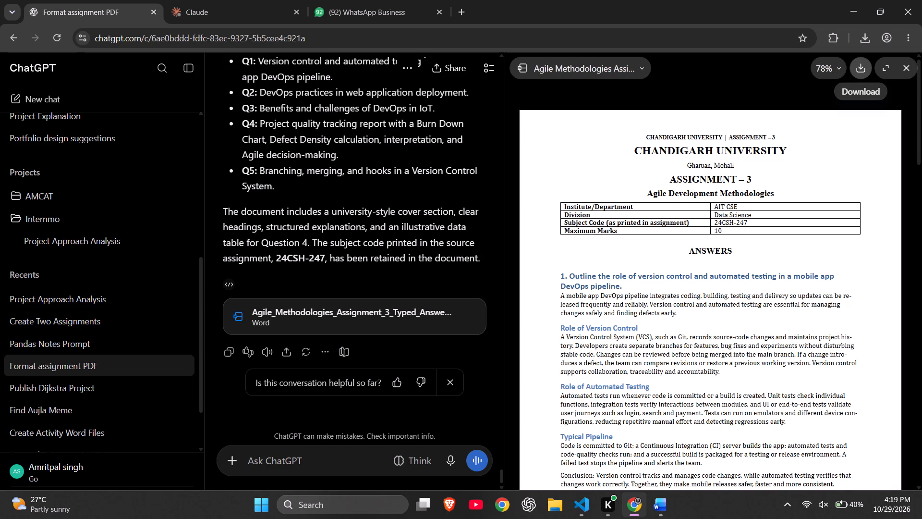
{"action": "left_click", "coordinate": [863, 68]}
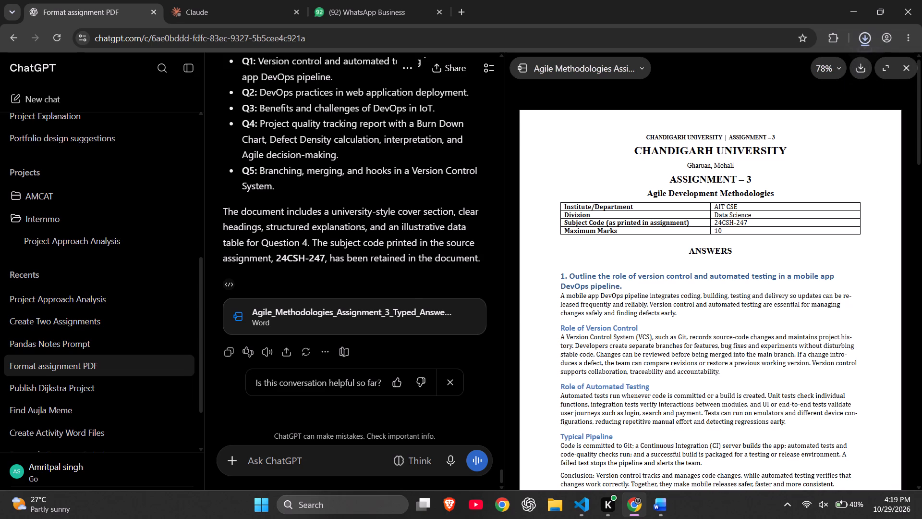
Open the downloaded Agile Methodologies assignment in Word and enable editing.
{"action": "left_click", "coordinate": [792, 66]}
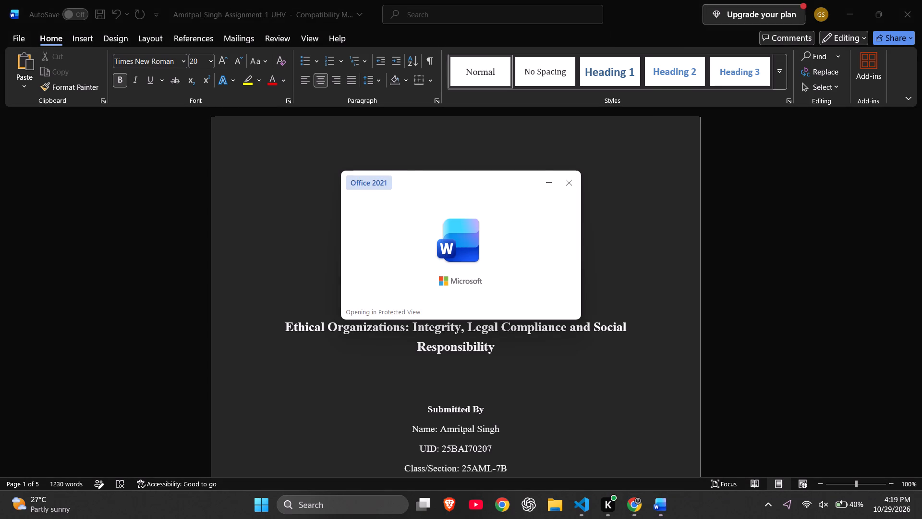
{"action": "left_click", "coordinate": [909, 3]}
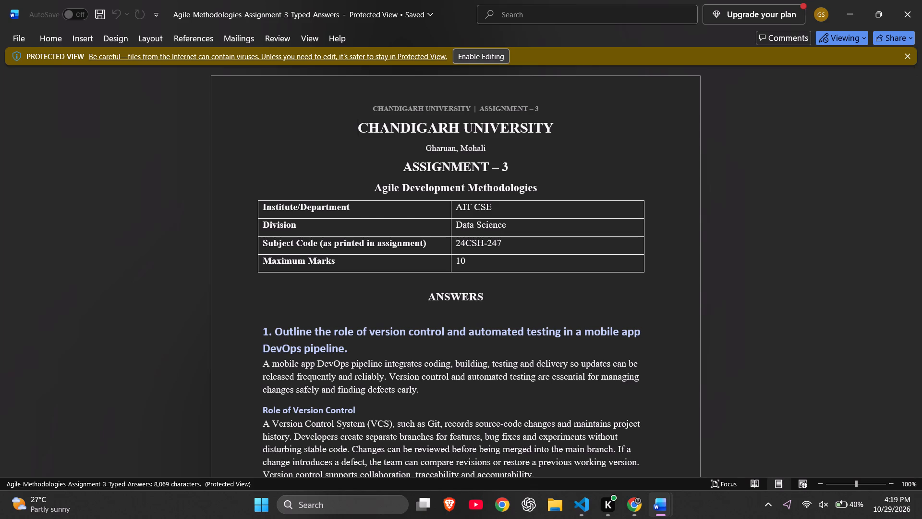
{"action": "left_click", "coordinate": [477, 54]}
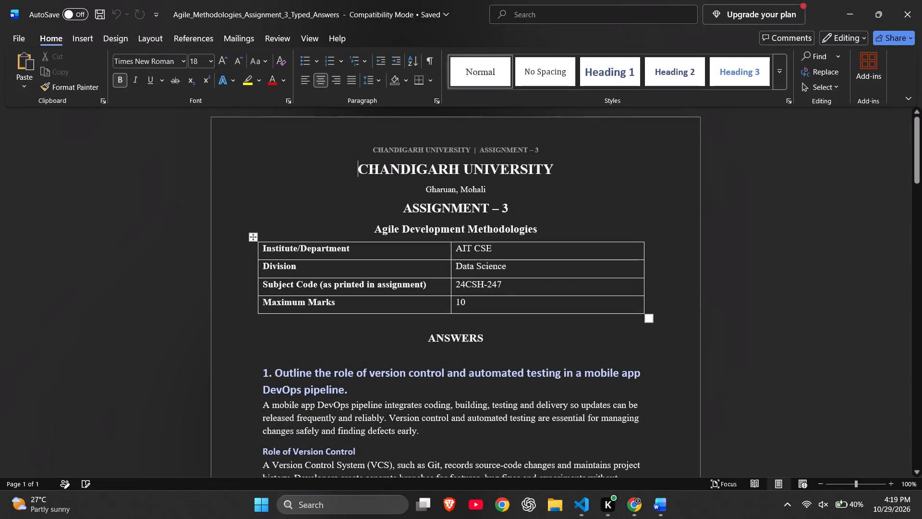
Delete the "ANSWERS" title below the assignment details table.
{"action": "left_click_drag", "start_coordinate": [489, 336], "coordinate": [408, 341]}
{"action": "key", "text": "BackSpace"}
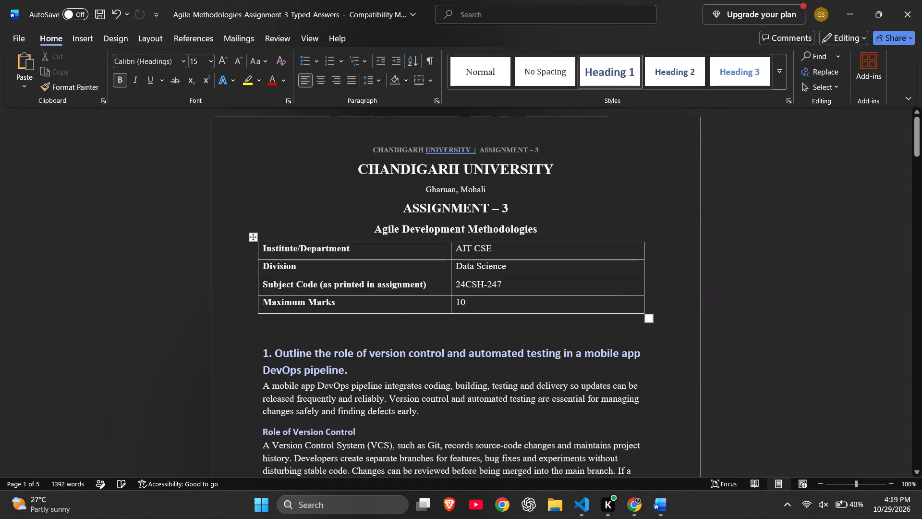
Delete the page header text "CHANDIGARH UNIVERSITY | ASSIGNMENT – 3", leaving the header empty.
{"action": "scroll", "coordinate": [501, 234], "scroll_direction": "down", "scroll_amount": 1}
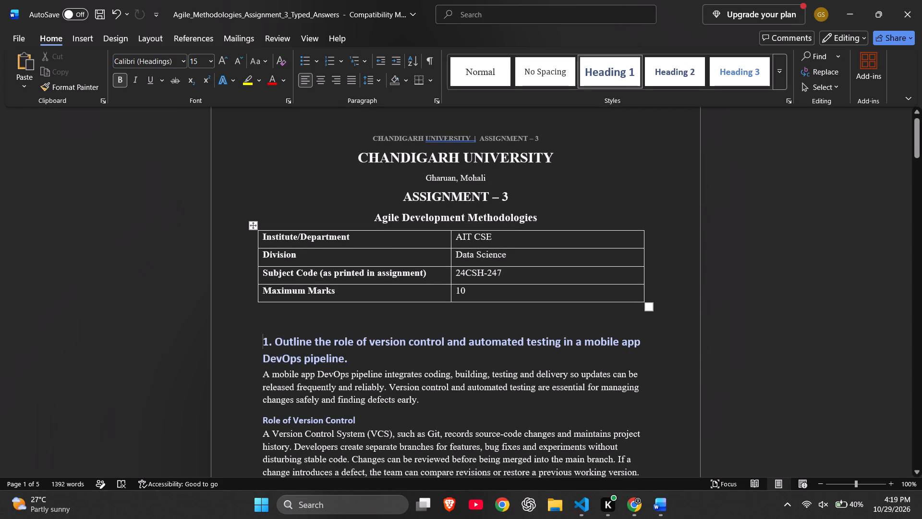
{"action": "left_click", "coordinate": [474, 138]}
{"action": "triple_click", "coordinate": [474, 138]}
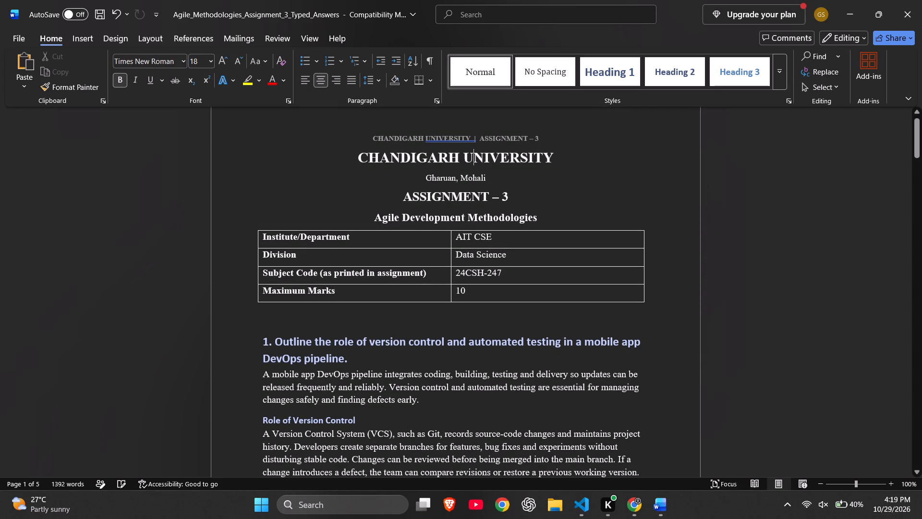
{"action": "left_click_drag", "start_coordinate": [474, 138], "coordinate": [381, 140]}
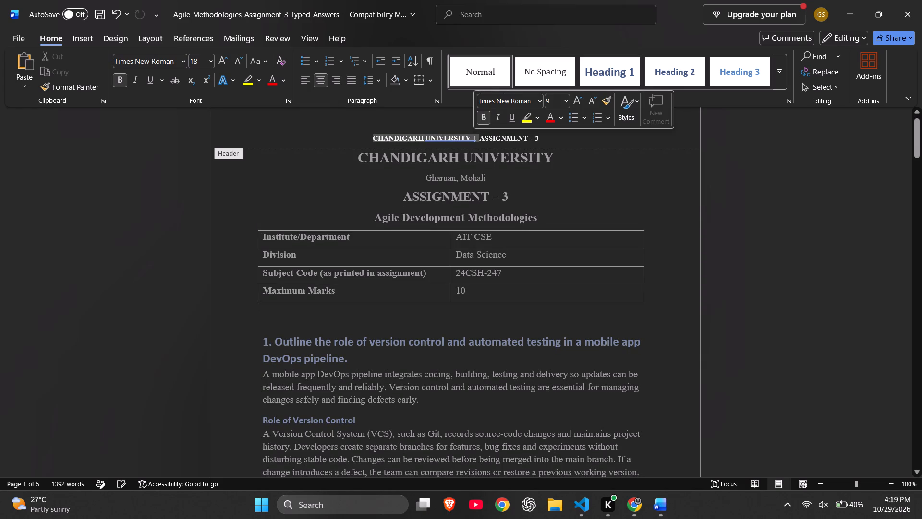
{"action": "left_click_drag", "start_coordinate": [381, 140], "coordinate": [369, 139]}
{"action": "key", "text": "BackSpace"}
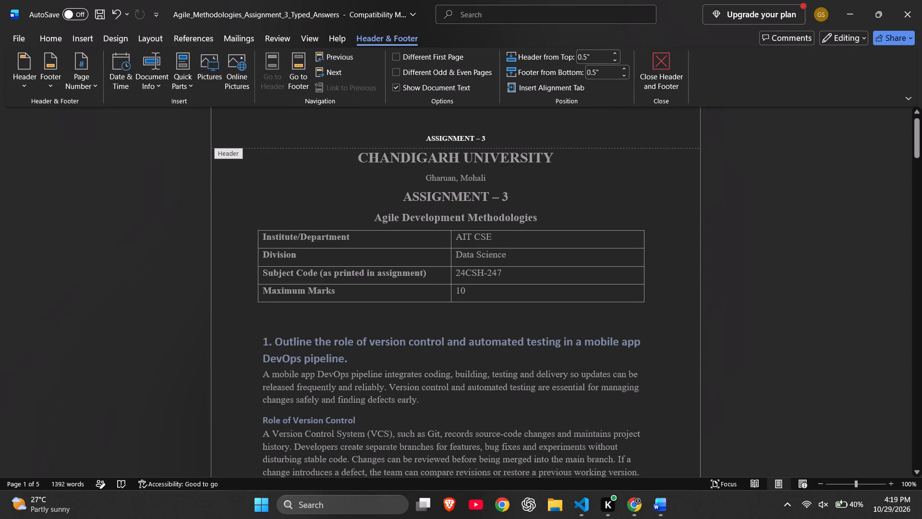
{"action": "left_click", "coordinate": [315, 196]}
{"action": "left_click_drag", "start_coordinate": [491, 137], "coordinate": [403, 136]}
{"action": "key", "text": "BackSpace"}
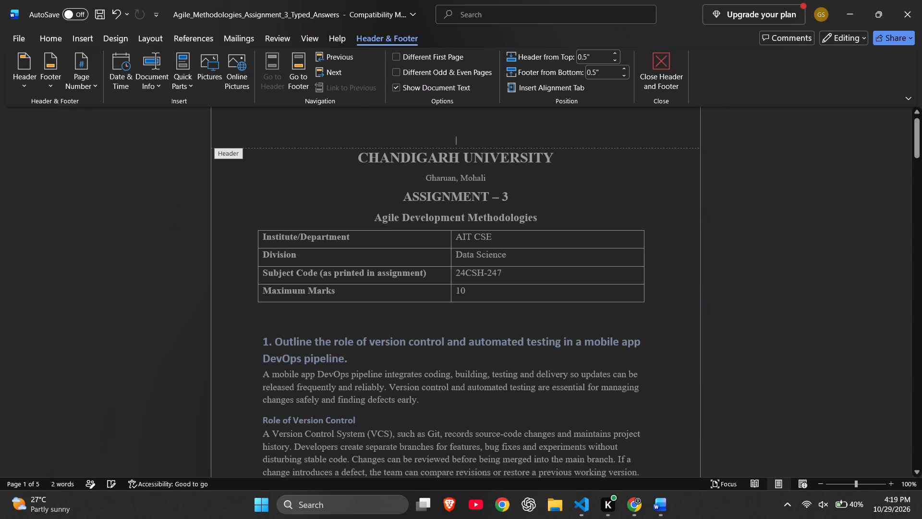
Delete the page footer text "Agile Development Methodologies" and return to the document body.
{"action": "scroll", "coordinate": [458, 238], "scroll_direction": "down", "scroll_amount": 6}
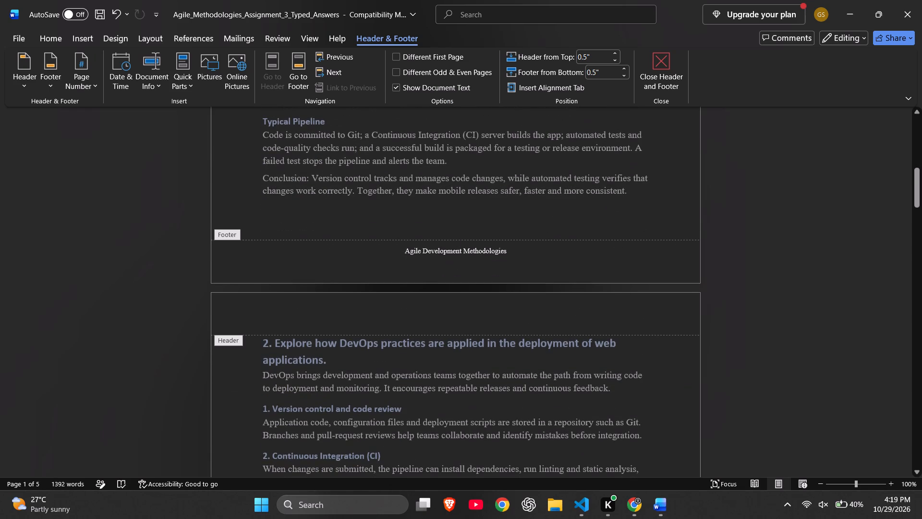
{"action": "left_click_drag", "start_coordinate": [518, 245], "coordinate": [403, 249]}
{"action": "left_click", "coordinate": [403, 249]}
{"action": "left_click_drag", "start_coordinate": [403, 249], "coordinate": [407, 250]}
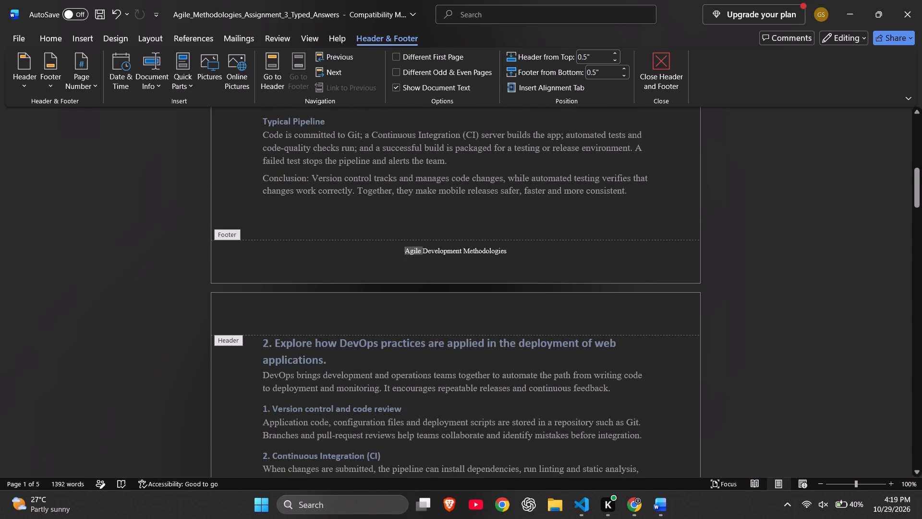
{"action": "left_click_drag", "start_coordinate": [407, 250], "coordinate": [529, 253]}
{"action": "key", "text": "BackSpace"}
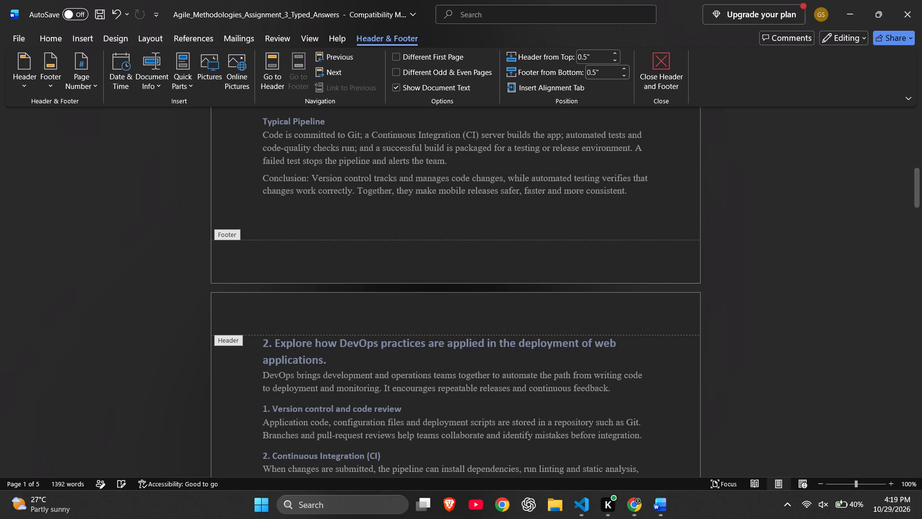
{"action": "left_click", "coordinate": [650, 68]}
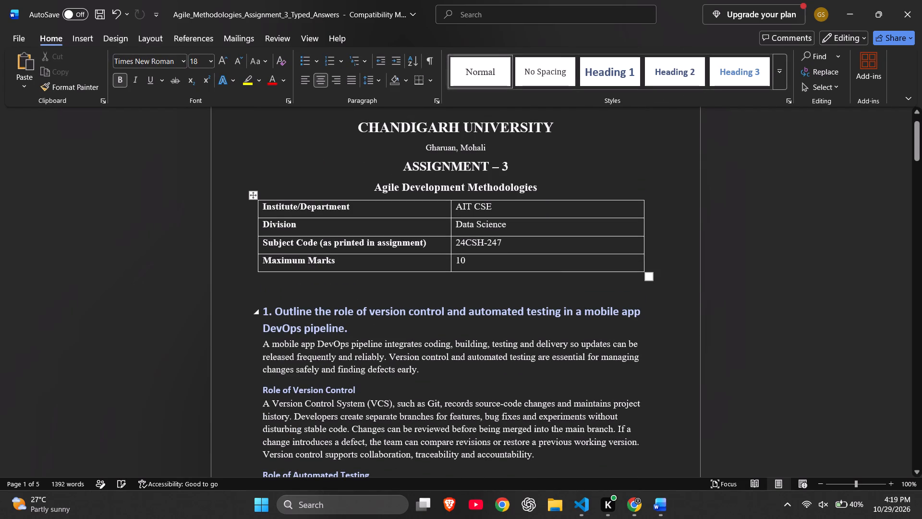
Add "Q" before the number of the first question heading so it starts with "Q1.".
{"action": "left_click", "coordinate": [264, 311]}
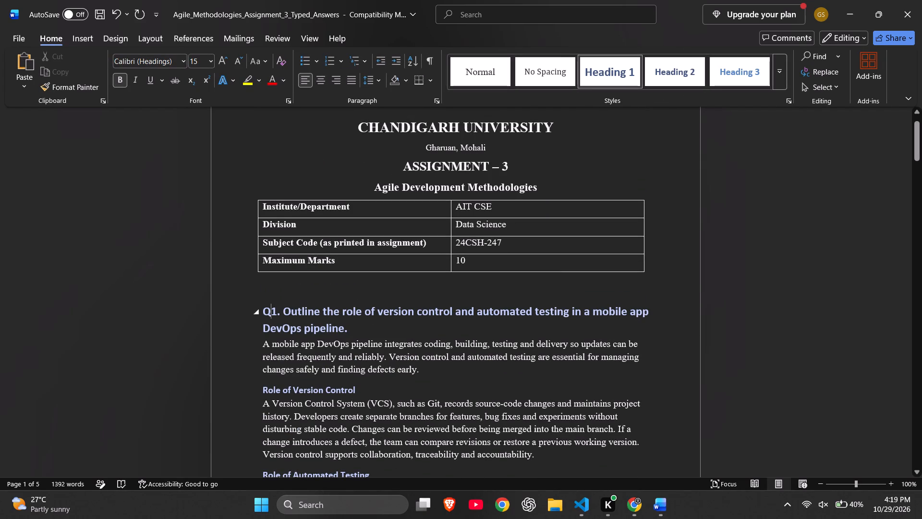
Set the Q1 question heading's font colour to the same plain white as the body text.
{"action": "left_click_drag", "start_coordinate": [355, 329], "coordinate": [255, 314]}
{"action": "left_click", "coordinate": [341, 292]}
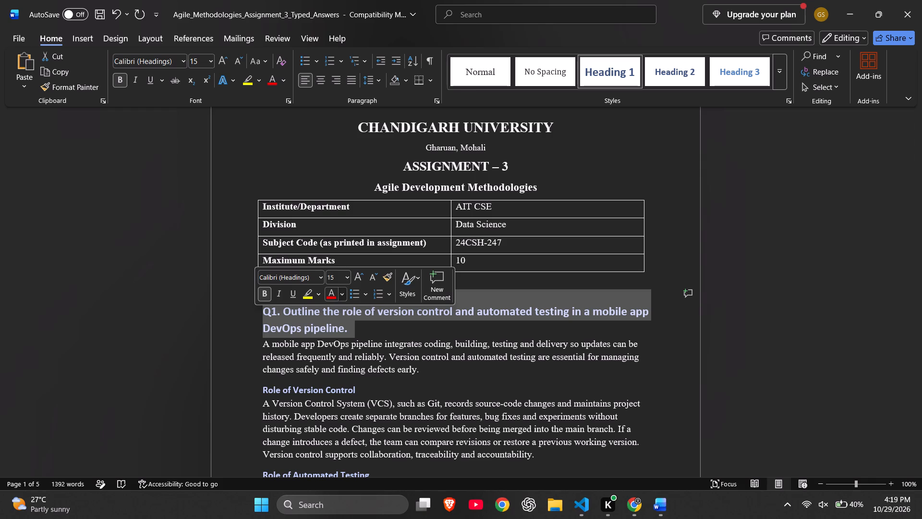
{"action": "left_click", "coordinate": [352, 113]}
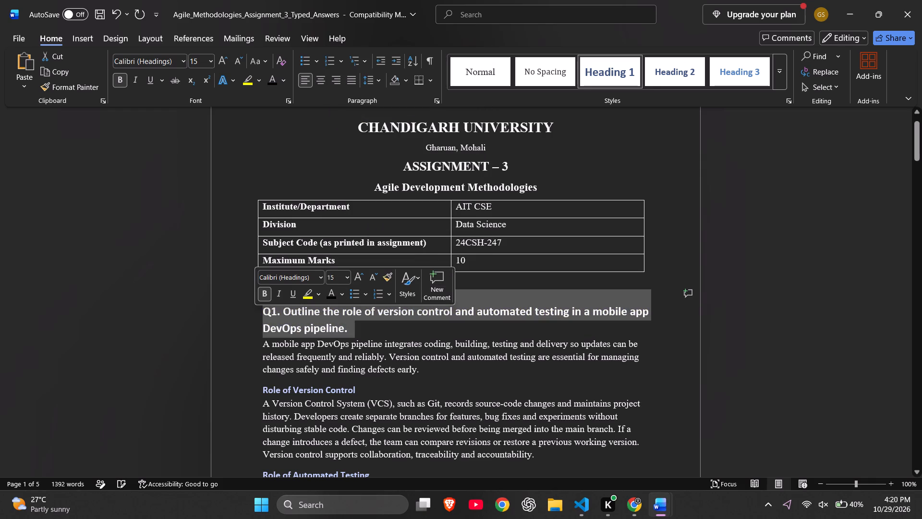
{"action": "left_click", "coordinate": [367, 338]}
Apply the same plain font colour to the subheadings "Role of Version Control", "Role of Automated Testing" and "Typical Pipeline".
{"action": "scroll", "coordinate": [367, 338], "scroll_direction": "down", "scroll_amount": 2}
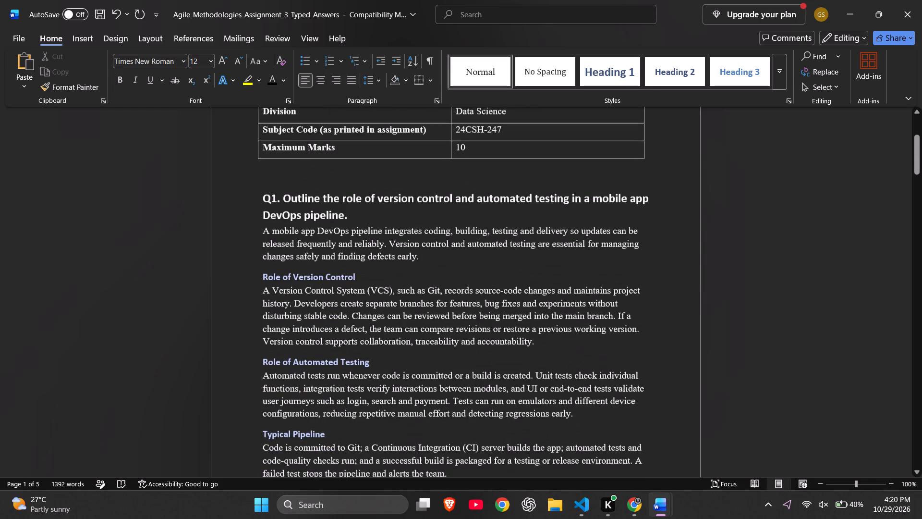
{"action": "left_click_drag", "start_coordinate": [356, 267], "coordinate": [243, 268]}
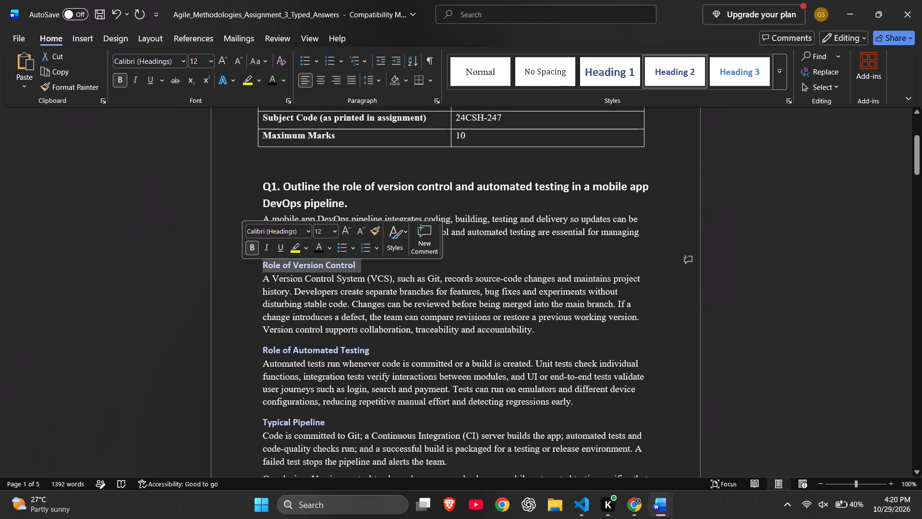
{"action": "left_click", "coordinate": [317, 247]}
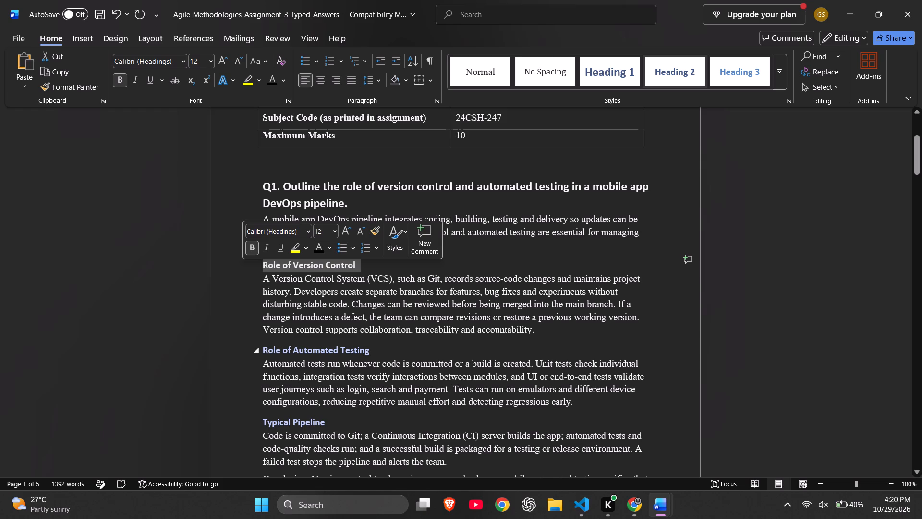
{"action": "left_click", "coordinate": [378, 354]}
{"action": "left_click_drag", "start_coordinate": [378, 354], "coordinate": [253, 354]}
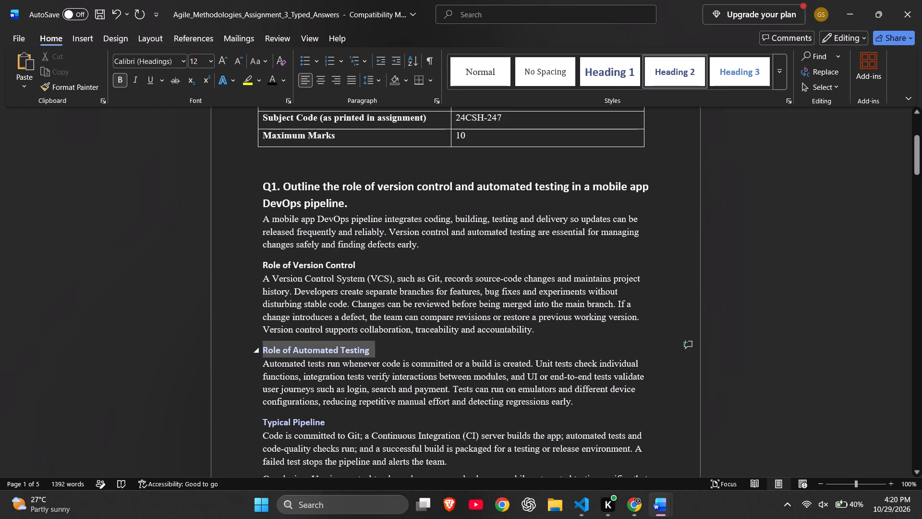
{"action": "left_click_drag", "start_coordinate": [253, 354], "coordinate": [253, 354]}
{"action": "left_click", "coordinate": [330, 333]}
{"action": "scroll", "coordinate": [330, 333], "scroll_direction": "down", "scroll_amount": 4}
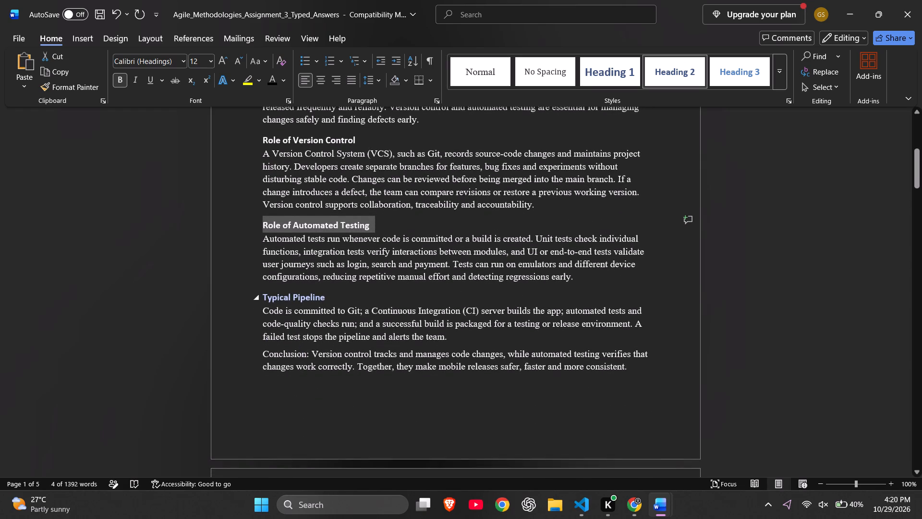
{"action": "left_click", "coordinate": [334, 300]}
{"action": "left_click_drag", "start_coordinate": [334, 300], "coordinate": [253, 298]}
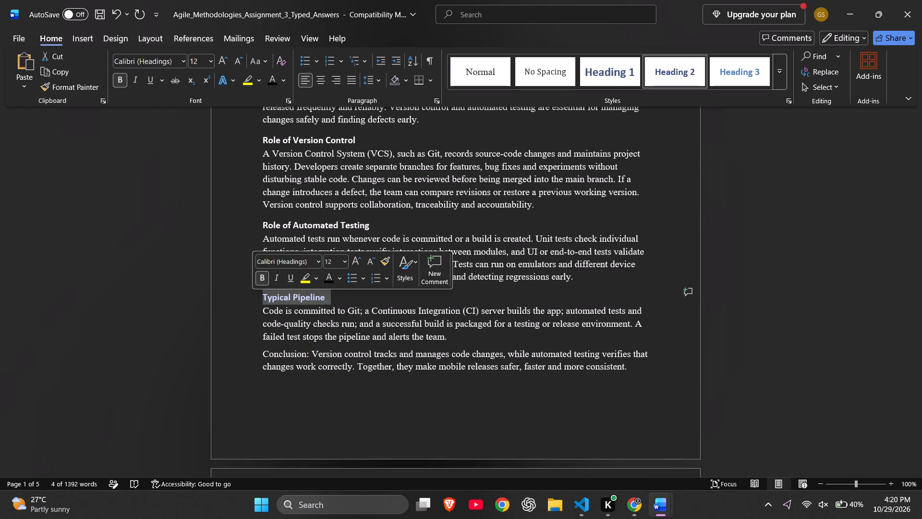
{"action": "left_click", "coordinate": [322, 276]}
{"action": "left_click", "coordinate": [226, 236]}
Format the paragraphs under Role of Version Control, Role of Automated Testing and Typical Pipeline as solid round bullet points.
{"action": "scroll", "coordinate": [226, 236], "scroll_direction": "up", "scroll_amount": 1}
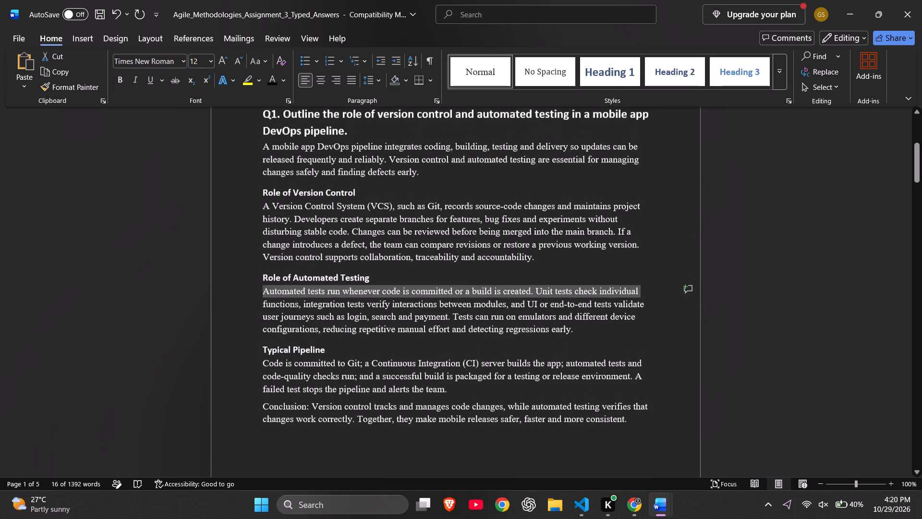
{"action": "left_click", "coordinate": [262, 210]}
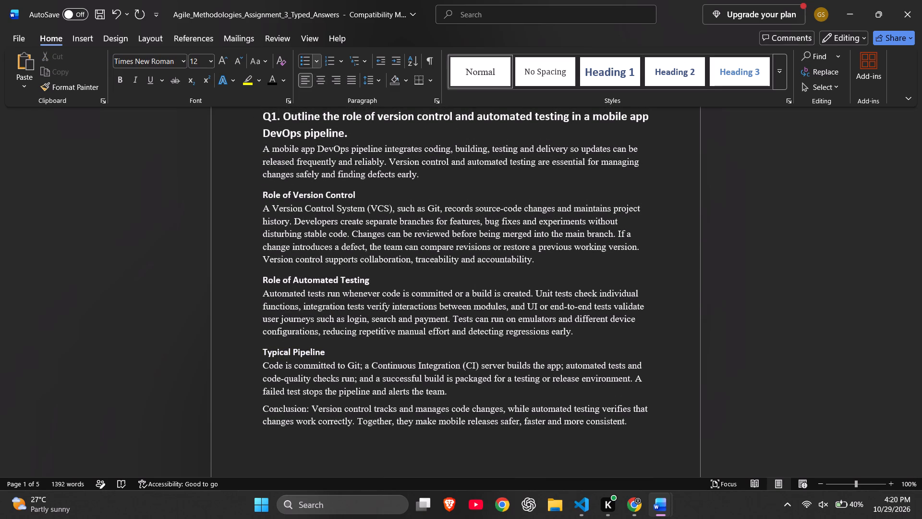
{"action": "left_click", "coordinate": [319, 61]}
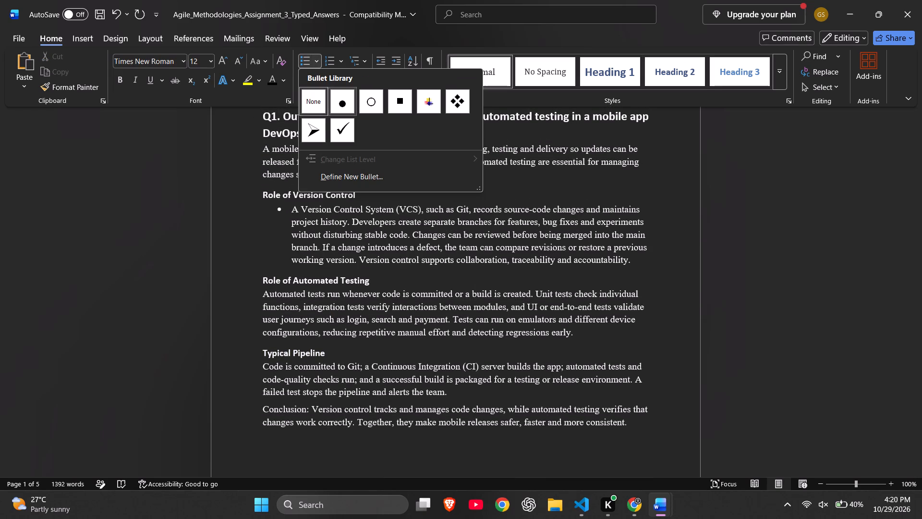
{"action": "left_click", "coordinate": [341, 107]}
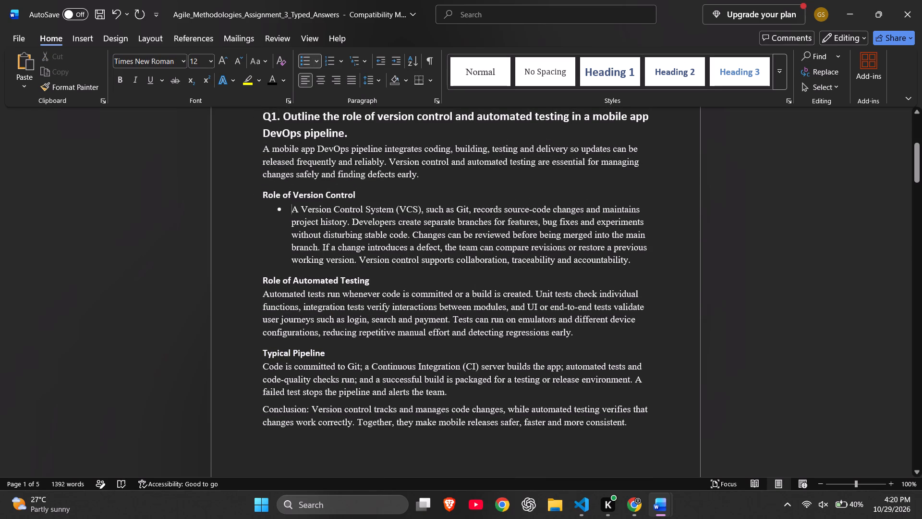
{"action": "left_click", "coordinate": [262, 295]}
{"action": "left_click", "coordinate": [305, 58]}
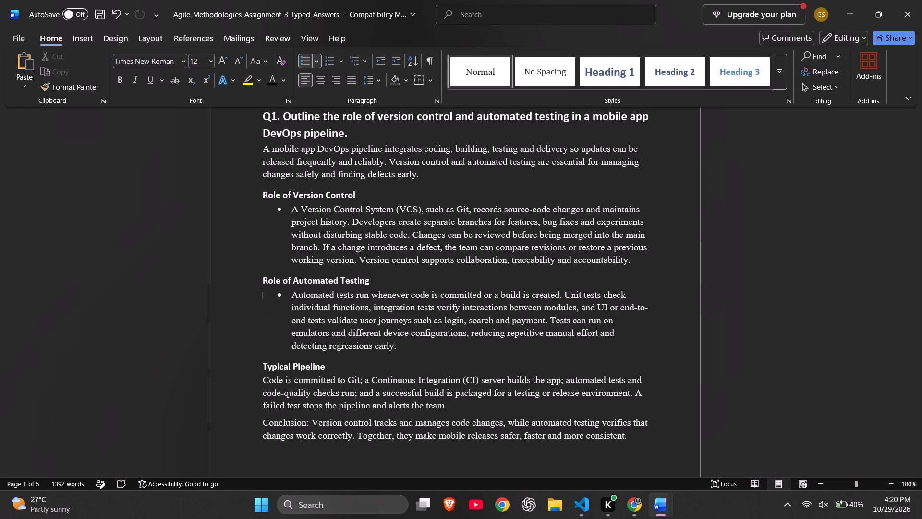
{"action": "left_click", "coordinate": [263, 379]}
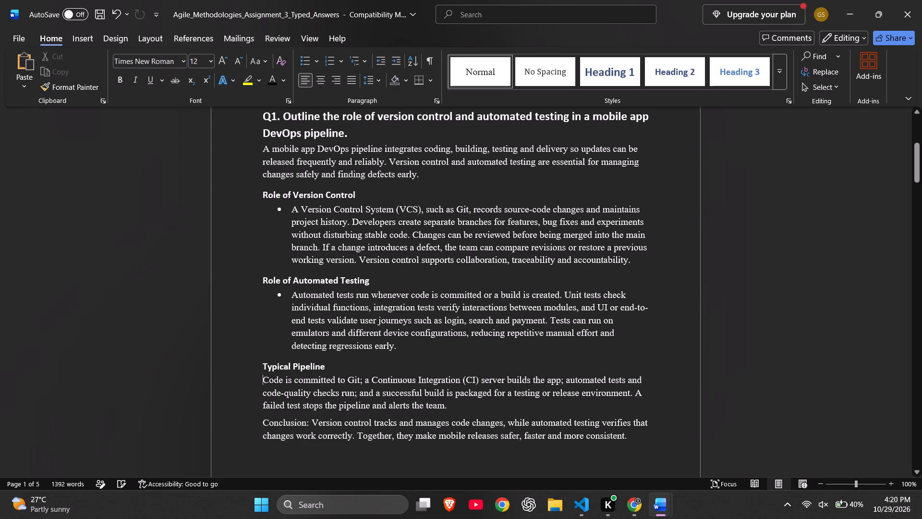
{"action": "left_click", "coordinate": [309, 64]}
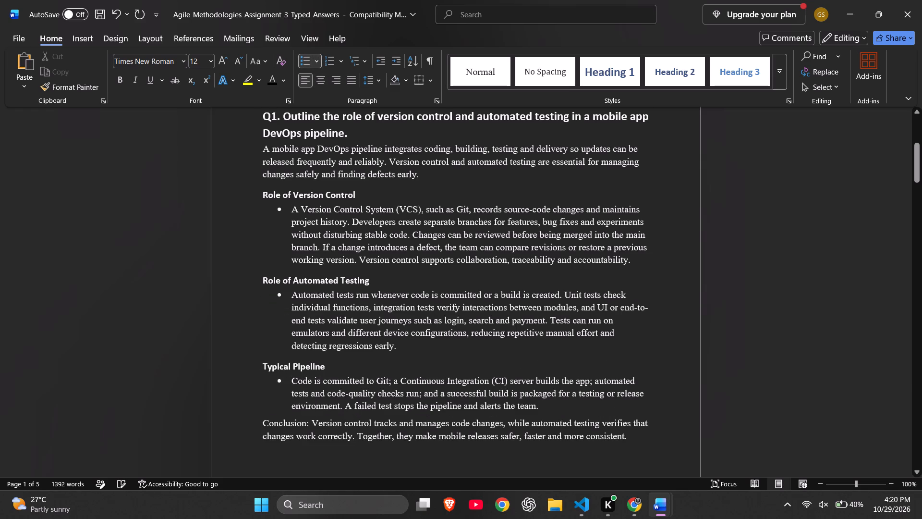
Add the label "Ans: " at the start of the introductory answer paragraph under the Q1 heading.
{"action": "scroll", "coordinate": [344, 273], "scroll_direction": "up", "scroll_amount": 1}
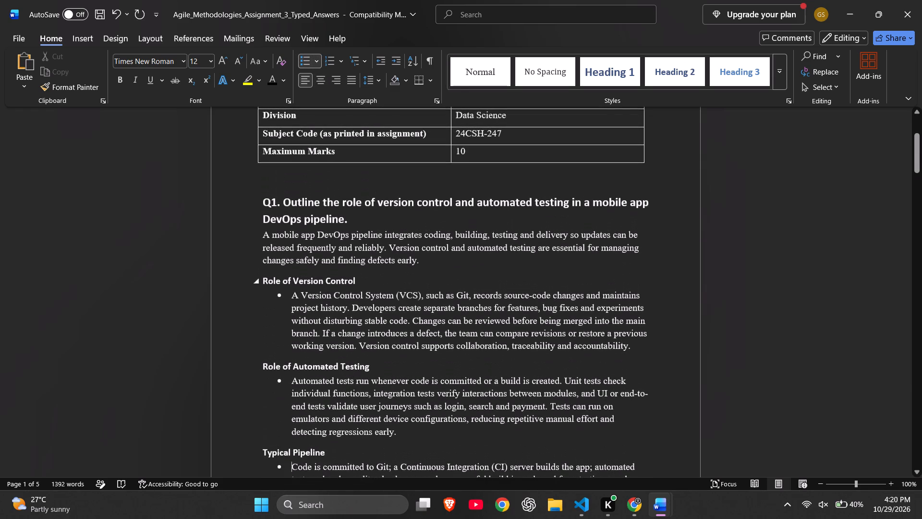
{"action": "left_click", "coordinate": [267, 235]}
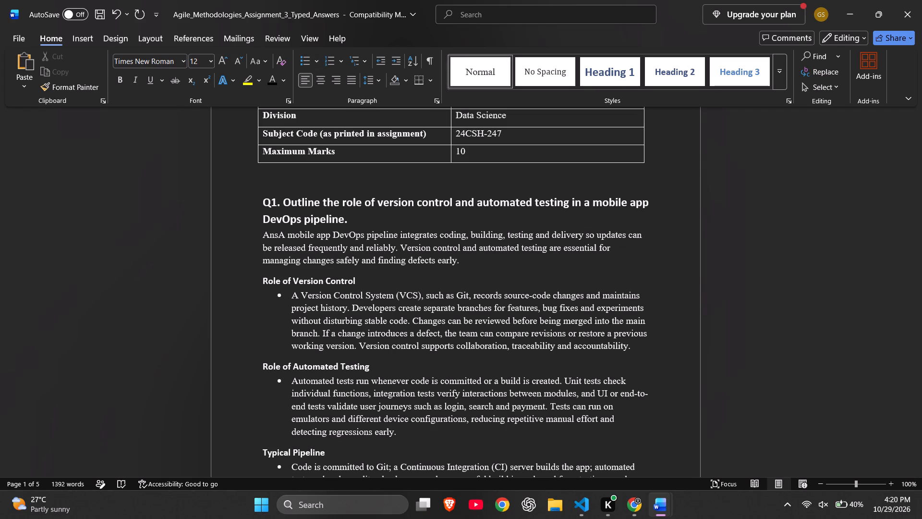
{"action": "type", "text": ":"}
{"action": "key", "text": "space"}
Add "Q" before the number of the second question heading and set the whole heading to the plain white font colour.
{"action": "scroll", "coordinate": [423, 209], "scroll_direction": "down", "scroll_amount": 1}
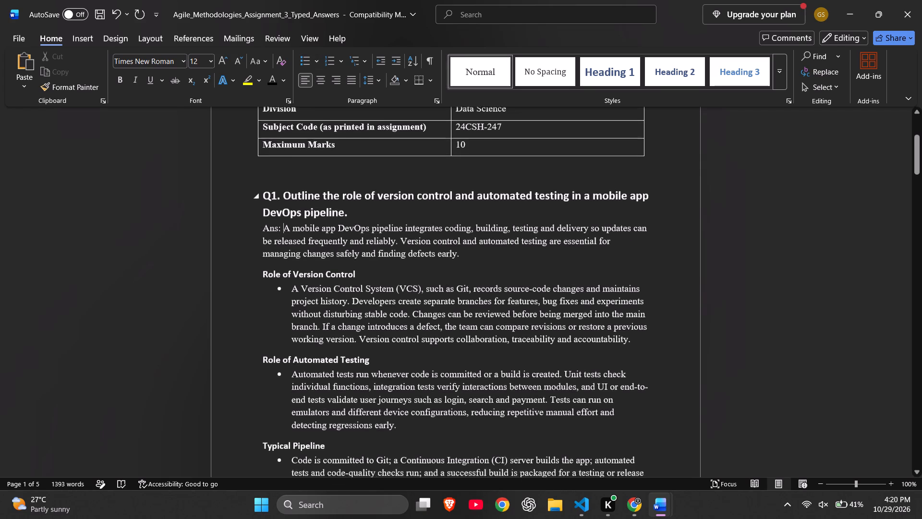
{"action": "scroll", "coordinate": [423, 209], "scroll_direction": "down", "scroll_amount": 5}
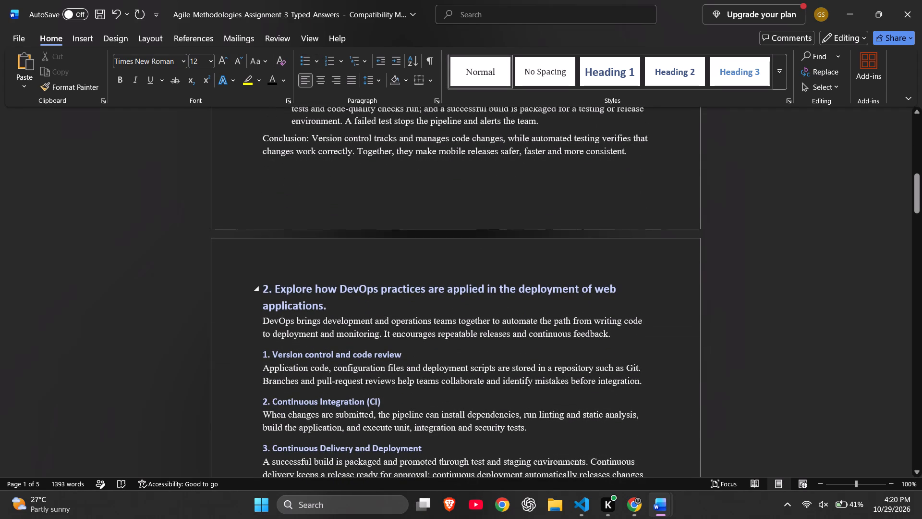
{"action": "left_click", "coordinate": [266, 290]}
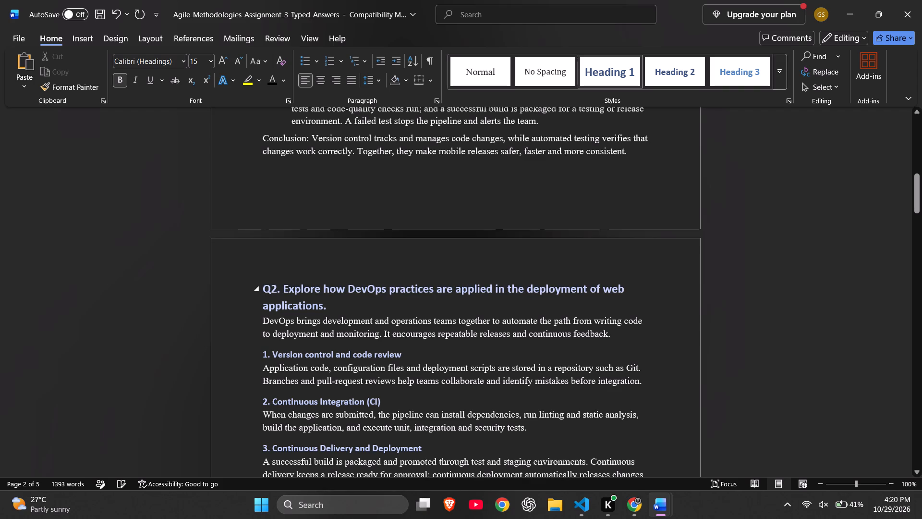
{"action": "left_click_drag", "start_coordinate": [332, 308], "coordinate": [261, 285]}
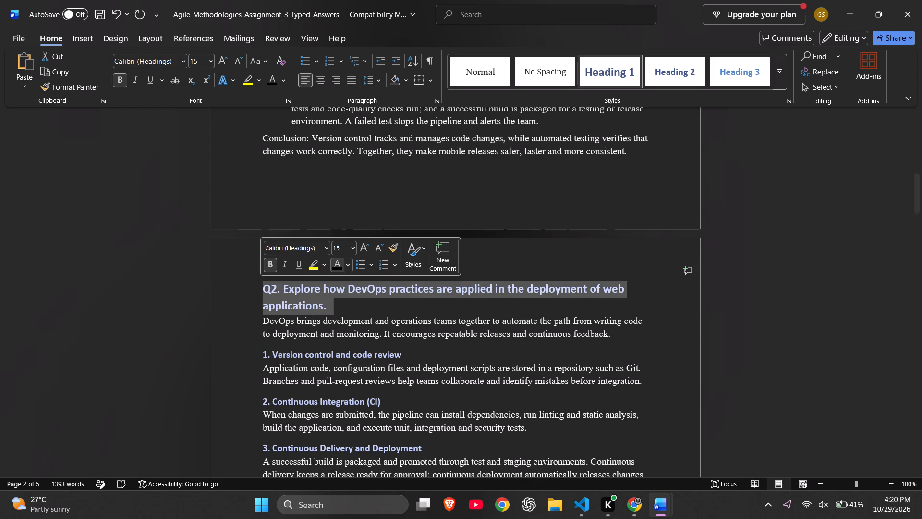
{"action": "left_click", "coordinate": [336, 263]}
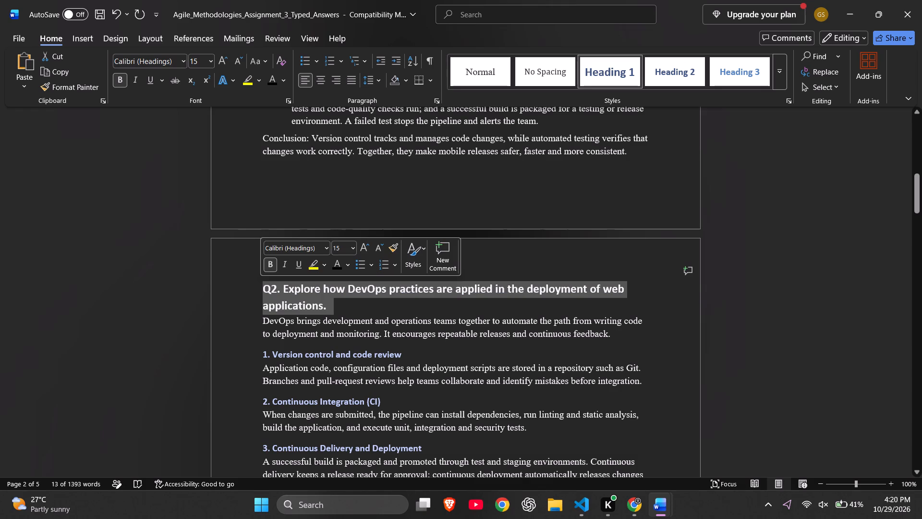
Add the label "Ans: " at the start of the introductory answer paragraph under the Q2 heading.
{"action": "left_click", "coordinate": [267, 324]}
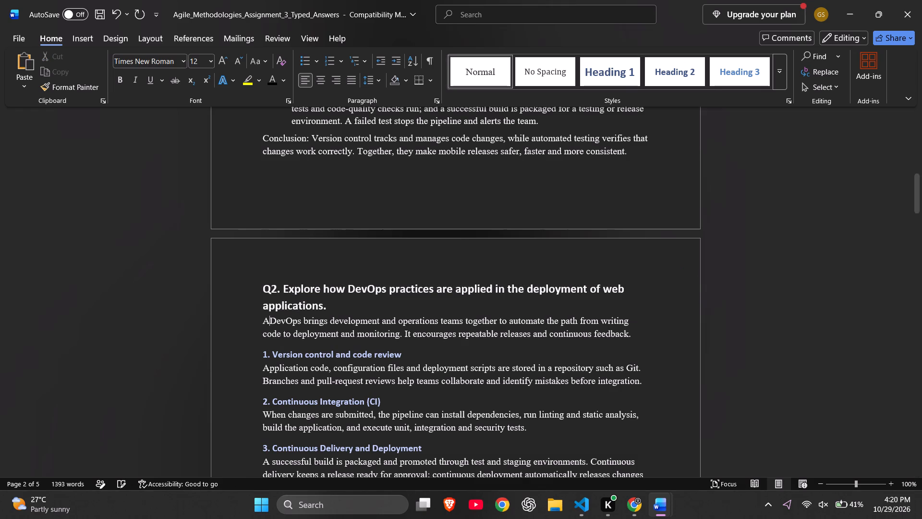
{"action": "type", "text": ":"}
{"action": "key", "text": "space"}
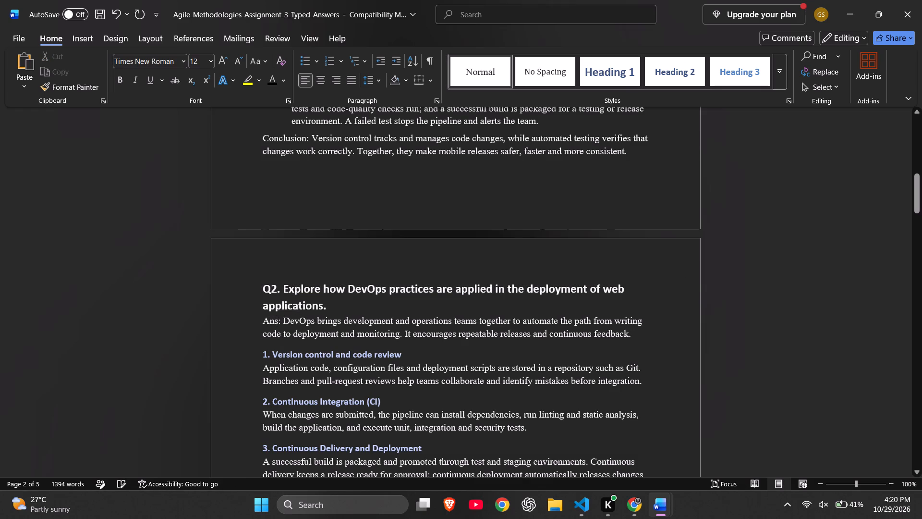
Apply the plain white font colour to the Q2 subheadings "Version control and code review", "Continuous Integration (CI)" and "Continuous Delivery and Deployment".
{"action": "left_click_drag", "start_coordinate": [410, 350], "coordinate": [257, 351]}
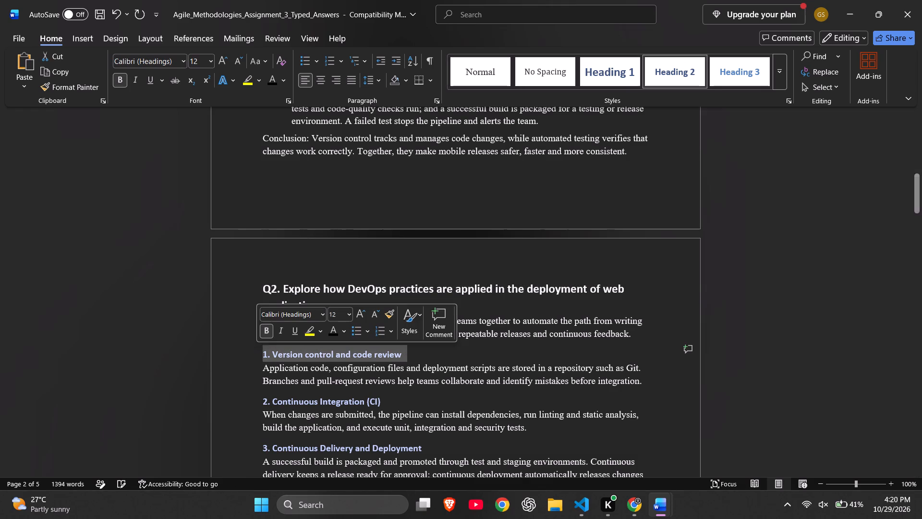
{"action": "left_click", "coordinate": [334, 329]}
{"action": "left_click_drag", "start_coordinate": [392, 407], "coordinate": [243, 399]}
{"action": "left_click", "coordinate": [319, 377]}
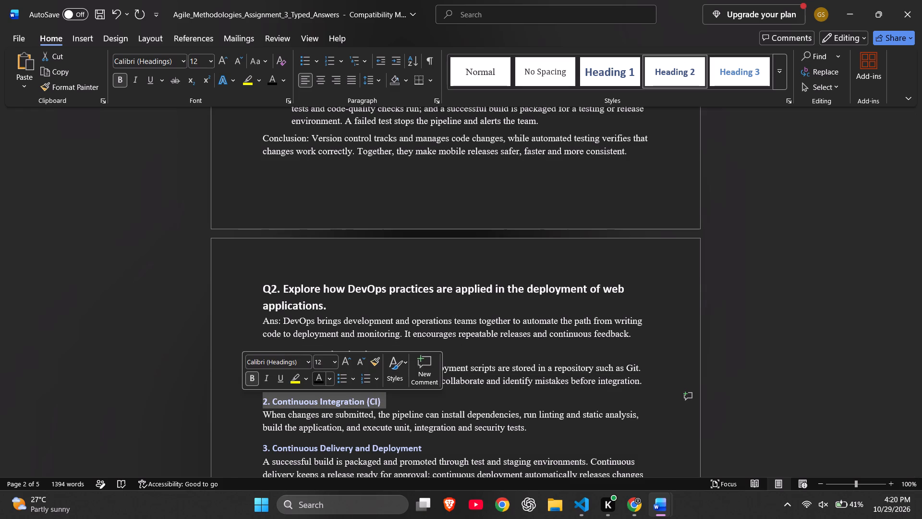
{"action": "scroll", "coordinate": [319, 377], "scroll_direction": "down", "scroll_amount": 2}
{"action": "scroll", "coordinate": [395, 354], "scroll_direction": "down", "scroll_amount": 2}
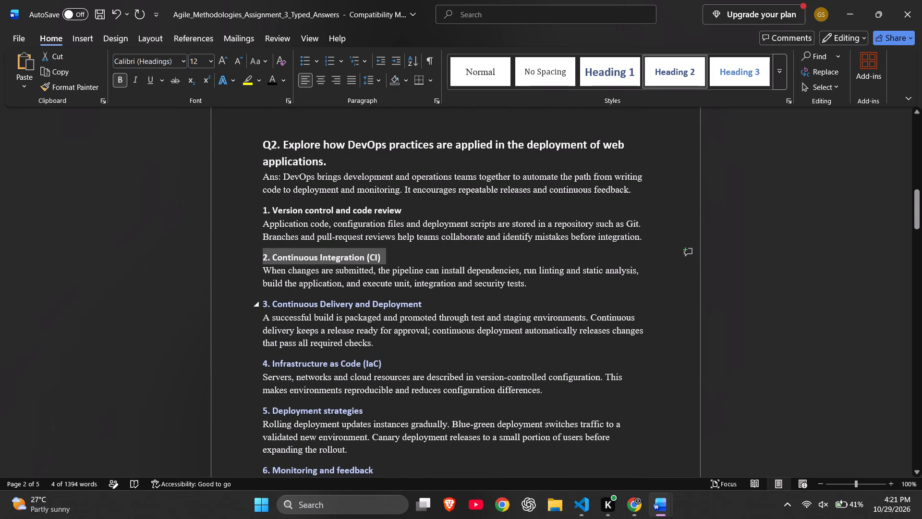
{"action": "left_click_drag", "start_coordinate": [427, 303], "coordinate": [261, 301]}
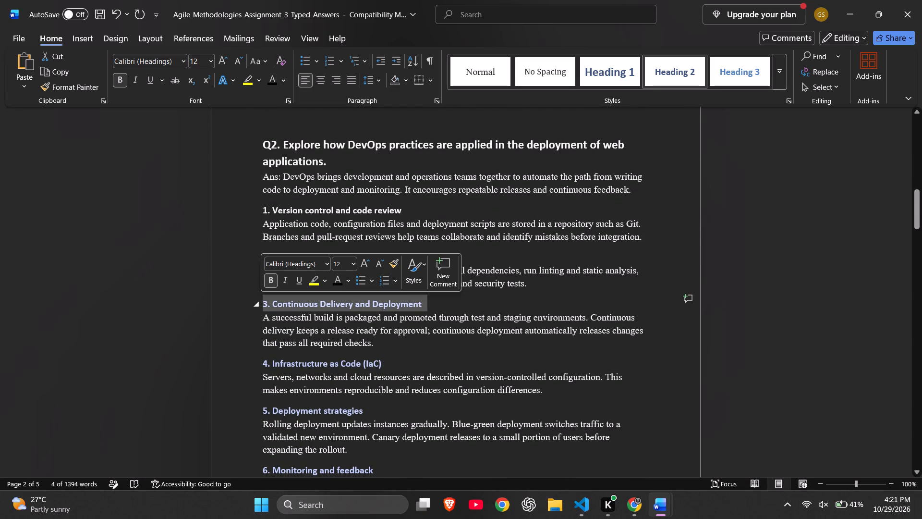
{"action": "left_click", "coordinate": [340, 279]}
Apply the plain white font colour to the Q2 subheadings "Infrastructure as Code (IaC)", "Deployment strategies" and "Monitoring and feedback".
{"action": "left_click", "coordinate": [385, 364]}
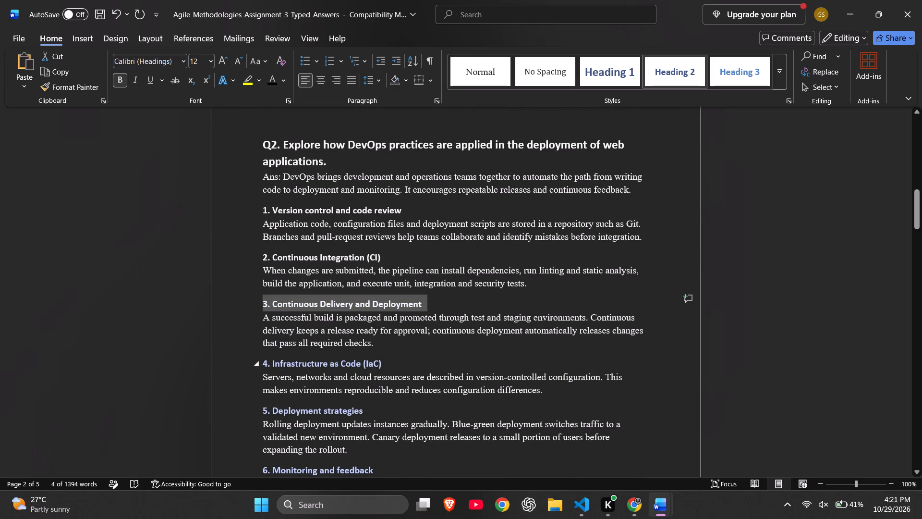
{"action": "left_click_drag", "start_coordinate": [385, 364], "coordinate": [262, 365]}
{"action": "left_click", "coordinate": [336, 344]}
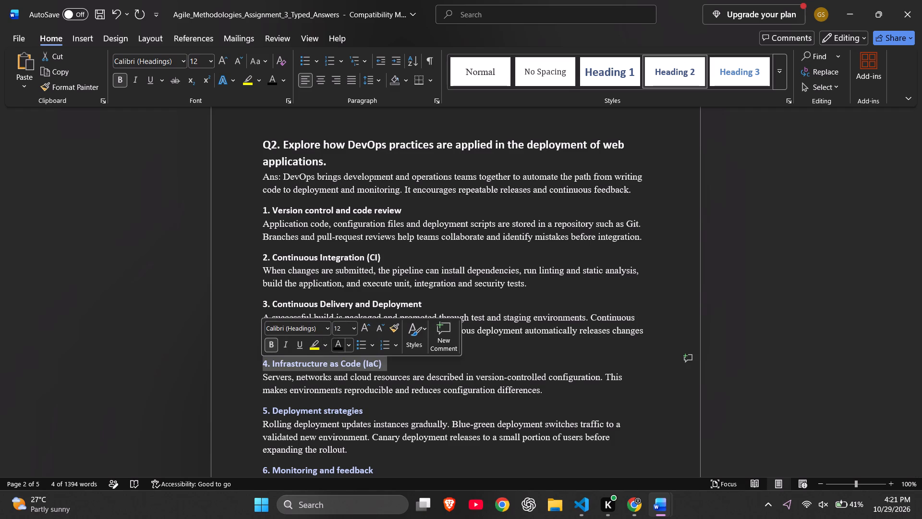
{"action": "left_click", "coordinate": [370, 413]}
{"action": "left_click_drag", "start_coordinate": [370, 413], "coordinate": [272, 413]}
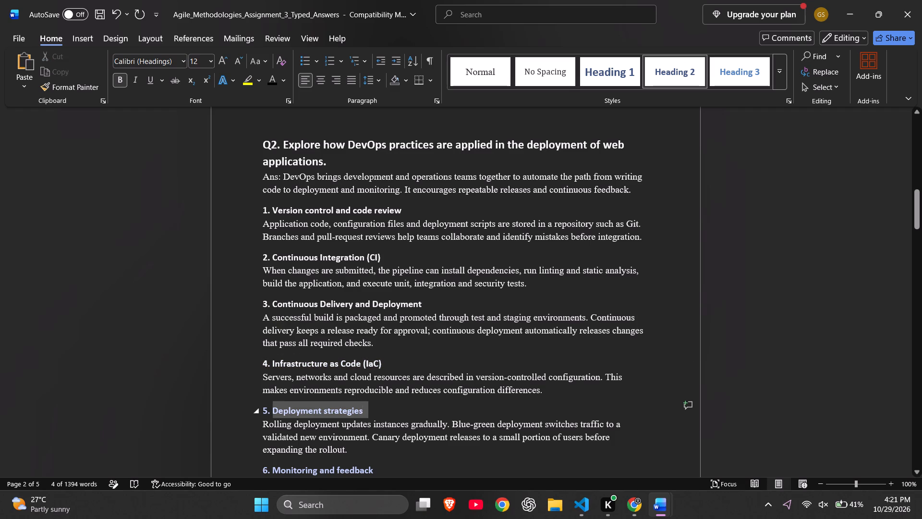
{"action": "left_click_drag", "start_coordinate": [272, 413], "coordinate": [253, 413]}
{"action": "left_click", "coordinate": [328, 393]}
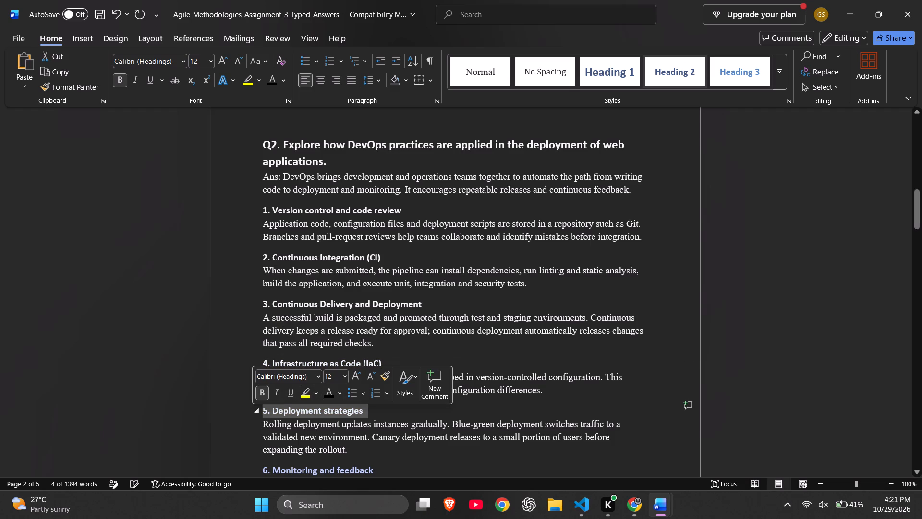
{"action": "left_click_drag", "start_coordinate": [377, 470], "coordinate": [259, 399]}
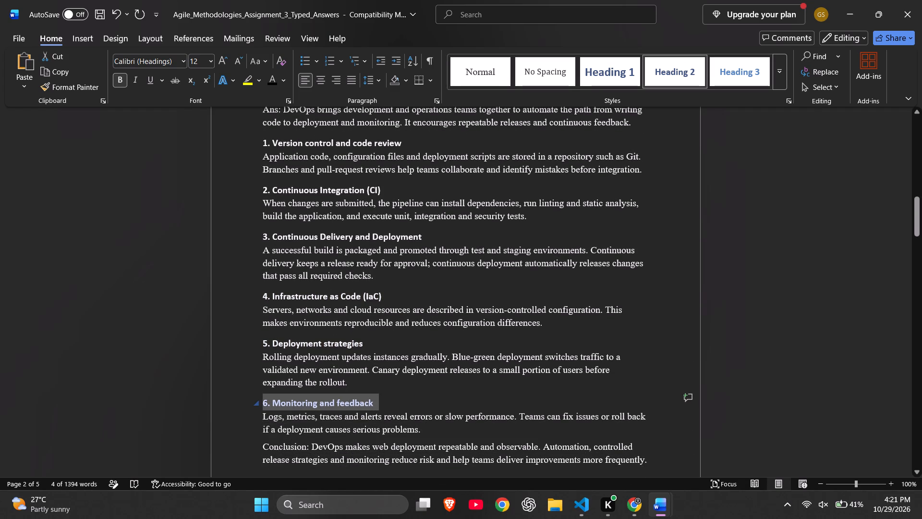
{"action": "left_click_drag", "start_coordinate": [259, 399], "coordinate": [259, 399]}
{"action": "left_click", "coordinate": [336, 379]}
{"action": "left_click", "coordinate": [380, 409]}
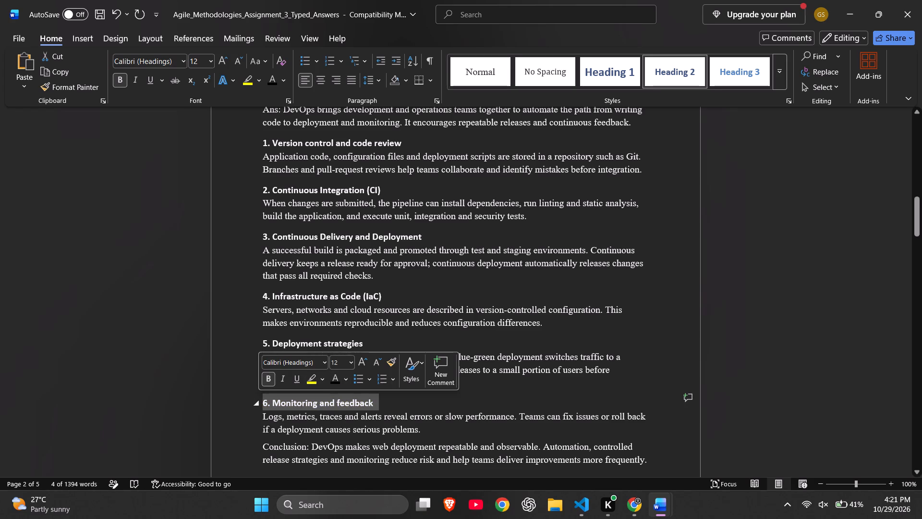
Format the paragraphs under Q2's subheadings 1 to 4, from version control through Infrastructure as Code, as solid round bullet points.
{"action": "scroll", "coordinate": [380, 409], "scroll_direction": "down", "scroll_amount": 3}
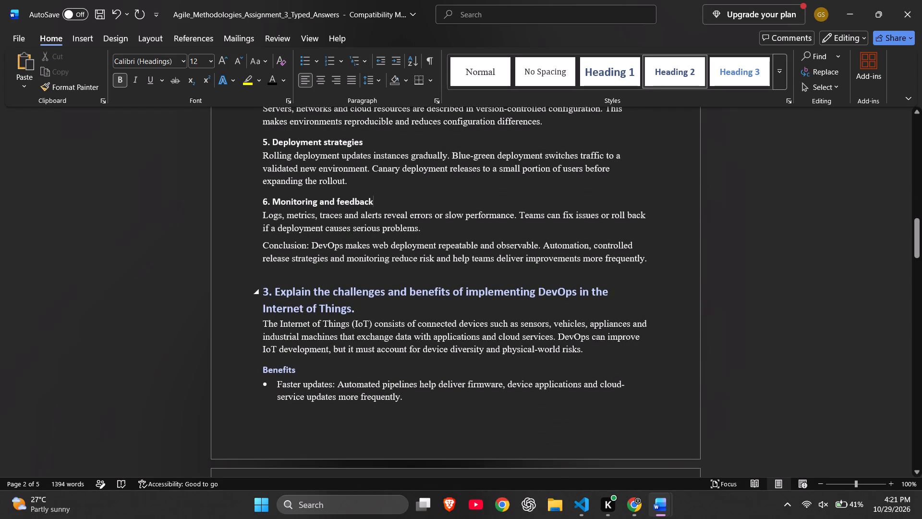
{"action": "scroll", "coordinate": [281, 204], "scroll_direction": "up", "scroll_amount": 2}
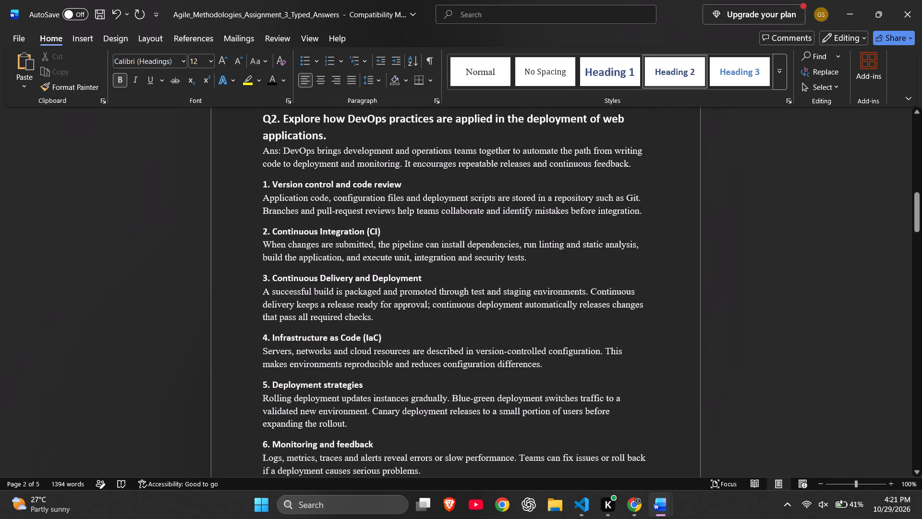
{"action": "left_click", "coordinate": [262, 194]}
{"action": "left_click", "coordinate": [318, 64]}
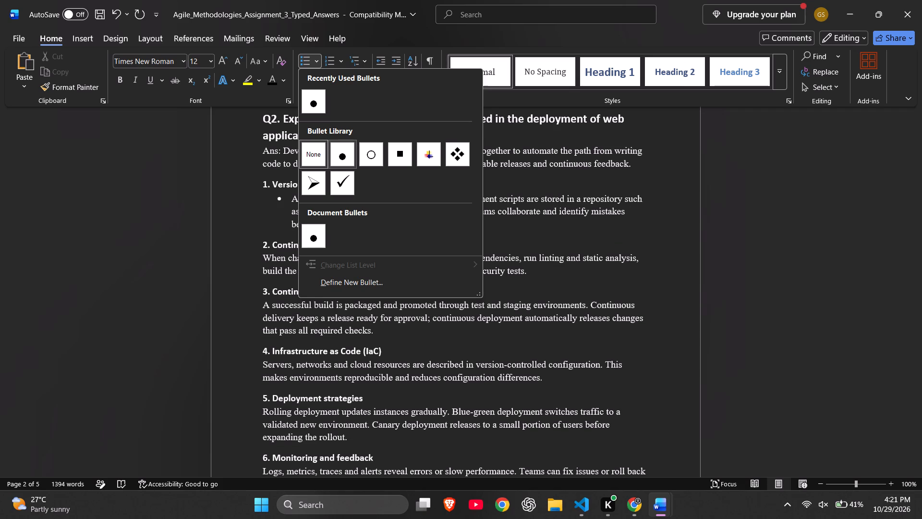
{"action": "left_click", "coordinate": [336, 158]}
{"action": "left_click", "coordinate": [264, 259]}
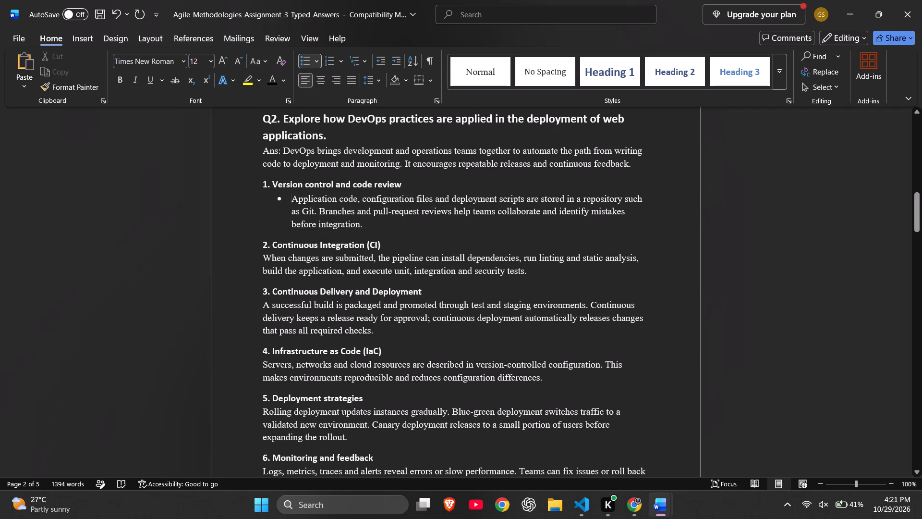
{"action": "left_click", "coordinate": [309, 65]}
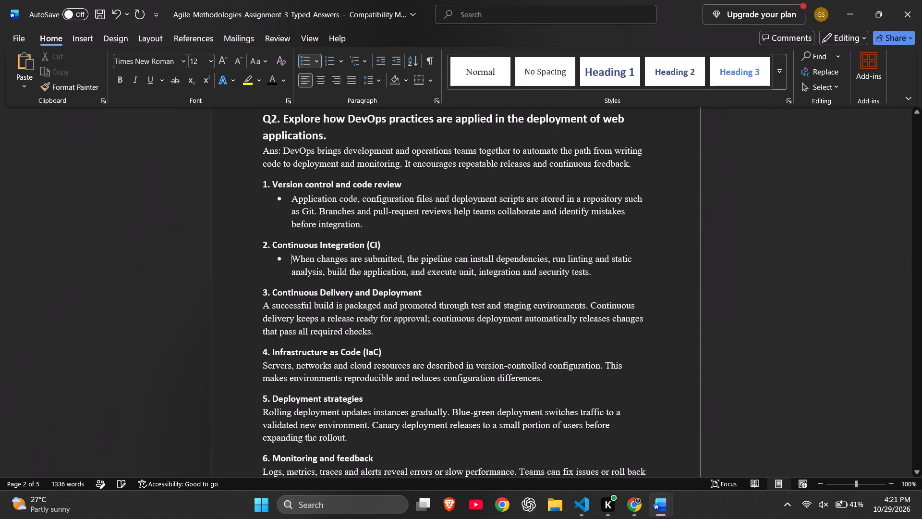
{"action": "left_click", "coordinate": [265, 307]}
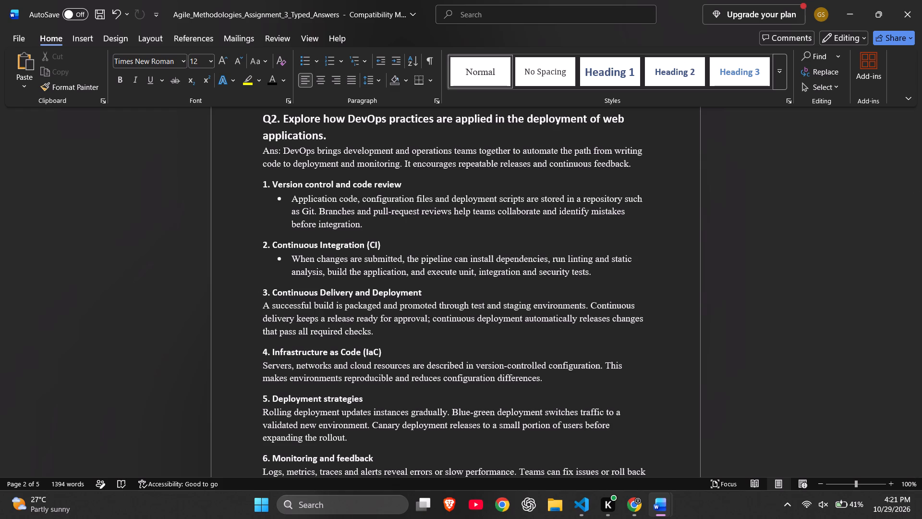
{"action": "left_click", "coordinate": [305, 60]}
{"action": "left_click", "coordinate": [265, 364]}
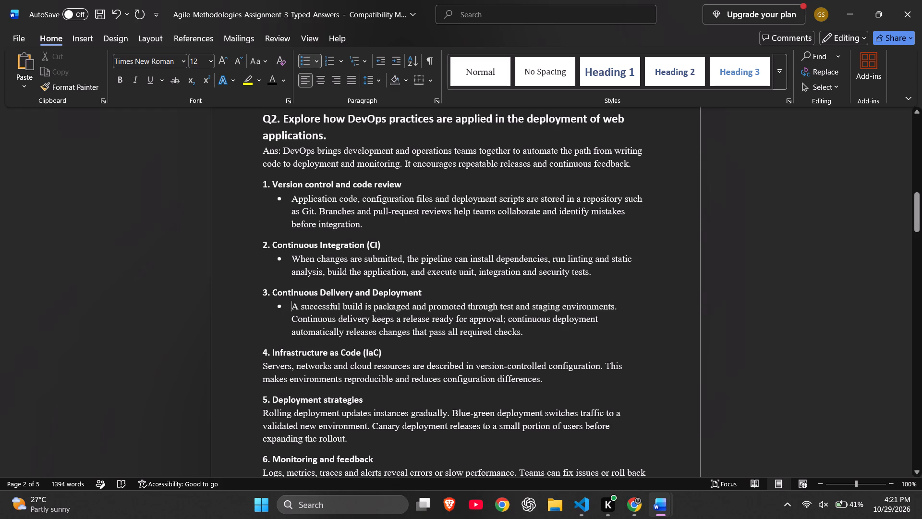
{"action": "left_click", "coordinate": [305, 59]}
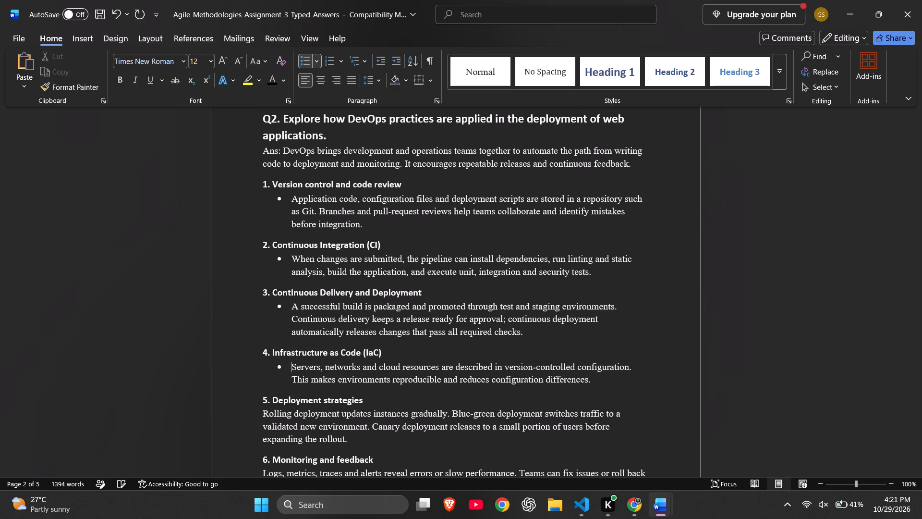
Format the paragraphs under "5. Deployment strategies" and "6. Monitoring and feedback" as solid round bullet points.
{"action": "left_click", "coordinate": [265, 416]}
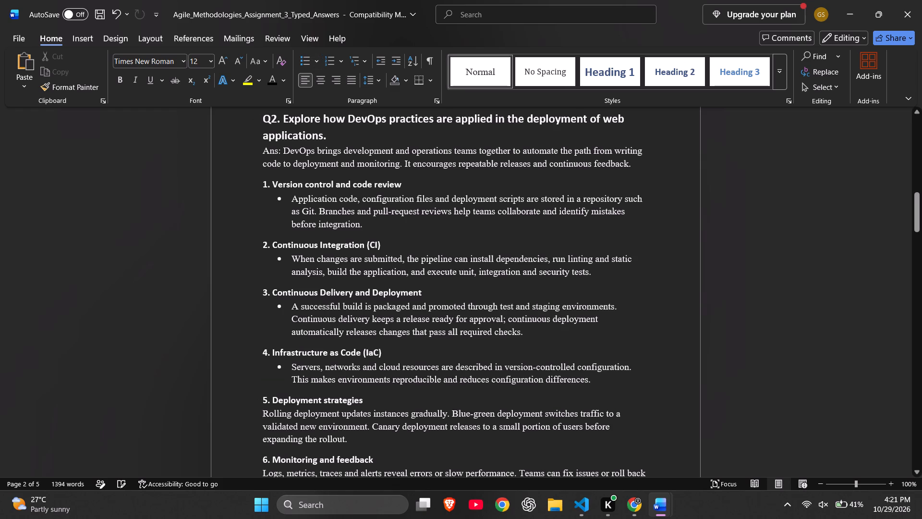
{"action": "key", "text": "minus"}
{"action": "key", "text": "BackSpace"}
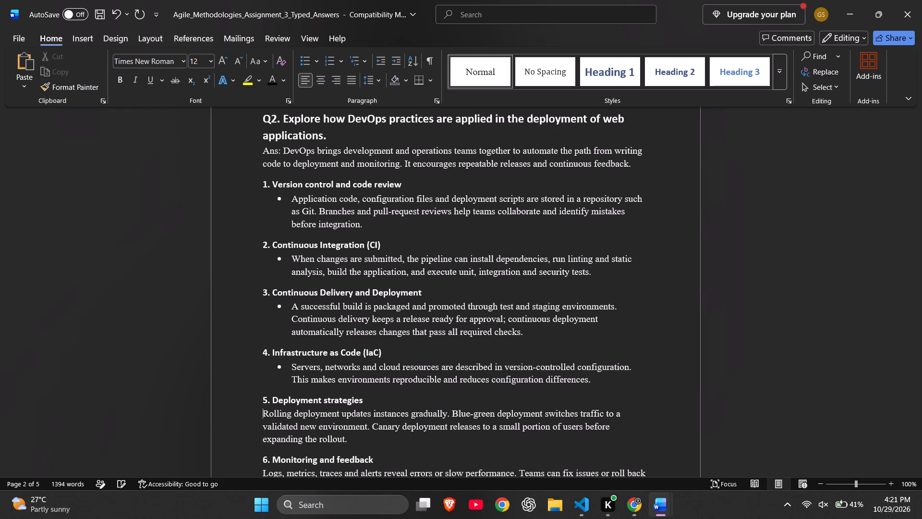
{"action": "left_click", "coordinate": [306, 60]}
{"action": "scroll", "coordinate": [291, 268], "scroll_direction": "down", "scroll_amount": 1}
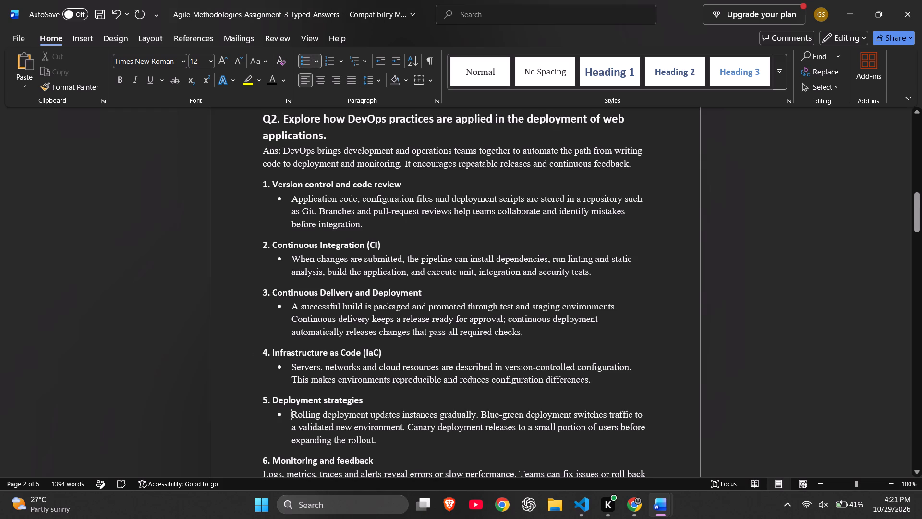
{"action": "scroll", "coordinate": [292, 368], "scroll_direction": "down", "scroll_amount": 1}
{"action": "left_click", "coordinate": [264, 383]}
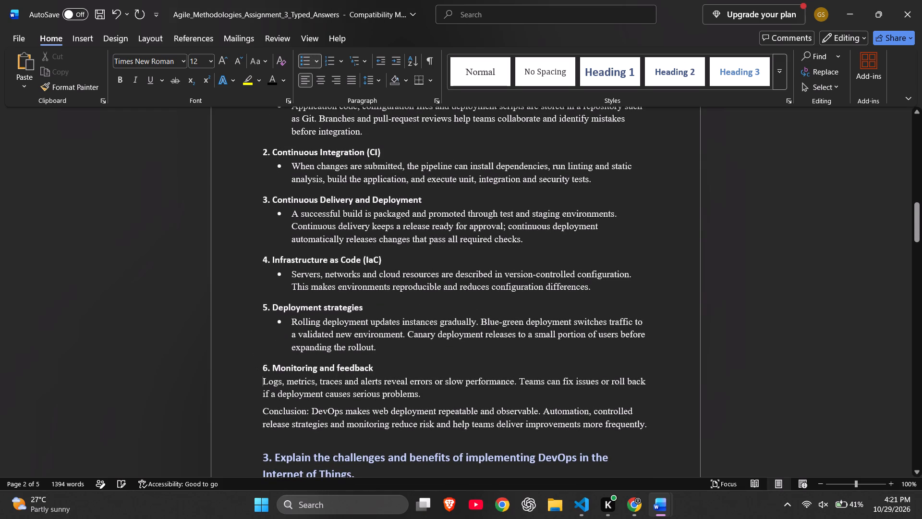
{"action": "left_click", "coordinate": [305, 59]}
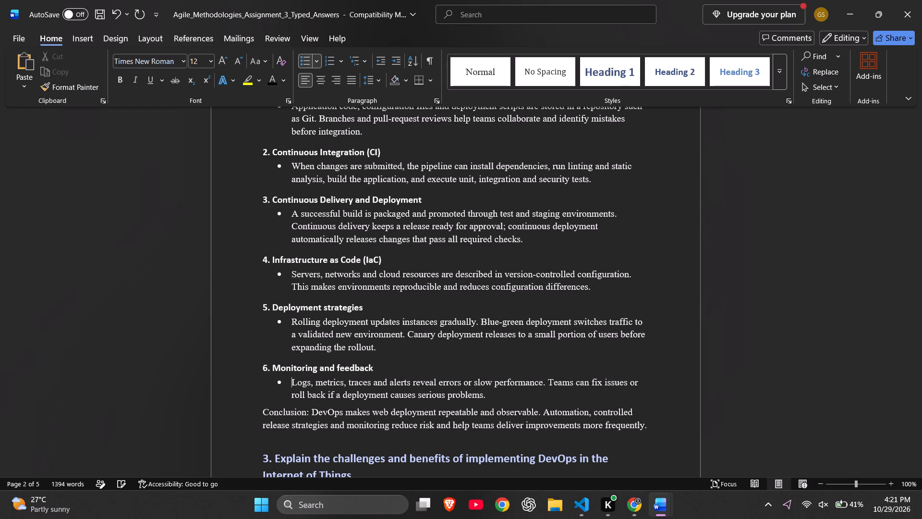
Add "Q" before the number of the third question heading so it starts with "Q3.".
{"action": "scroll", "coordinate": [505, 221], "scroll_direction": "up", "scroll_amount": 2}
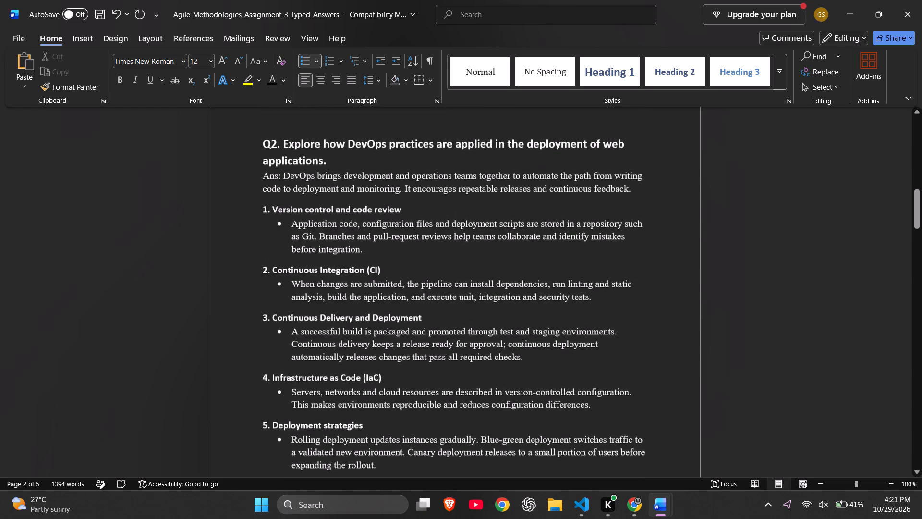
{"action": "scroll", "coordinate": [505, 221], "scroll_direction": "down", "scroll_amount": 3}
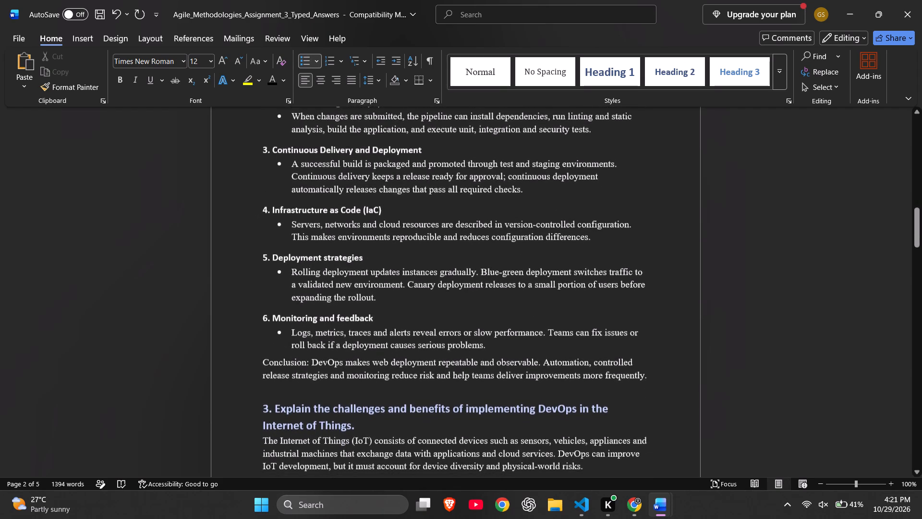
{"action": "scroll", "coordinate": [505, 221], "scroll_direction": "down", "scroll_amount": 1}
{"action": "left_click", "coordinate": [267, 322]}
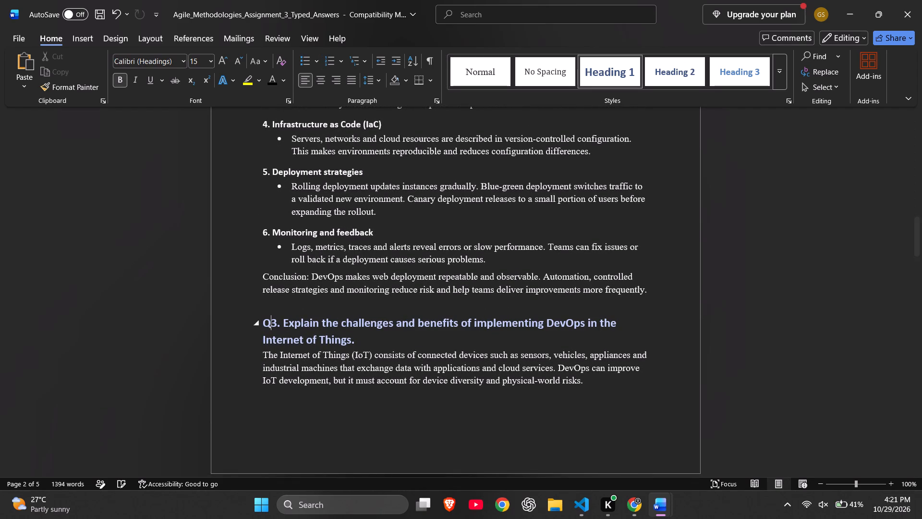
Apply the plain white font colour to the Q3 heading about DevOps in the Internet of Things.
{"action": "left_click_drag", "start_coordinate": [361, 334], "coordinate": [241, 321]}
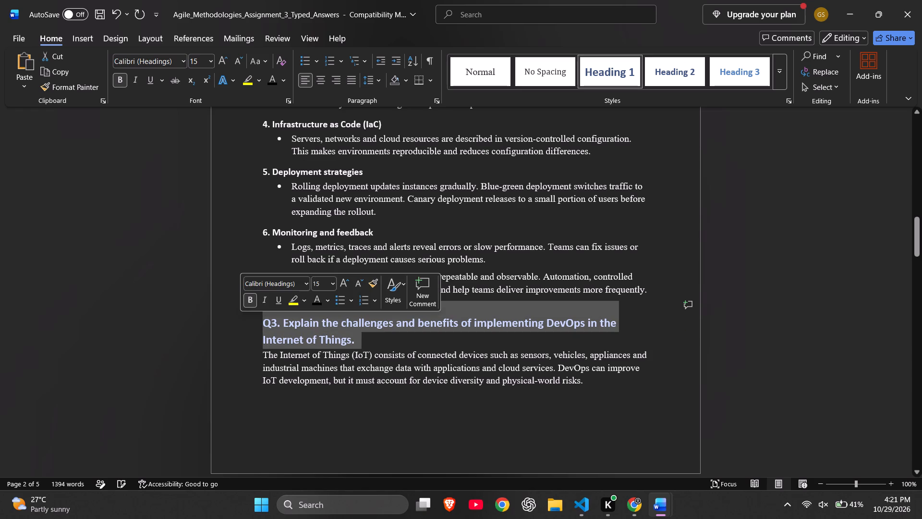
{"action": "left_click", "coordinate": [315, 299]}
Add "Ans:" at the start of the Q3 answer paragraph, before "The Internet of Things (IoT)".
{"action": "left_click", "coordinate": [260, 358]}
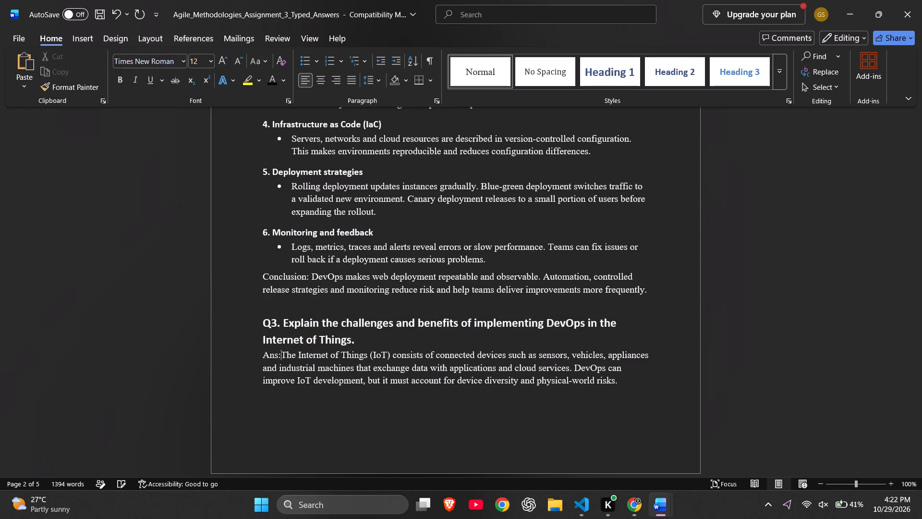
Apply the plain white font colour to the Q3 subheadings "Benefits" and "Challenges".
{"action": "scroll", "coordinate": [426, 355], "scroll_direction": "down", "scroll_amount": 3}
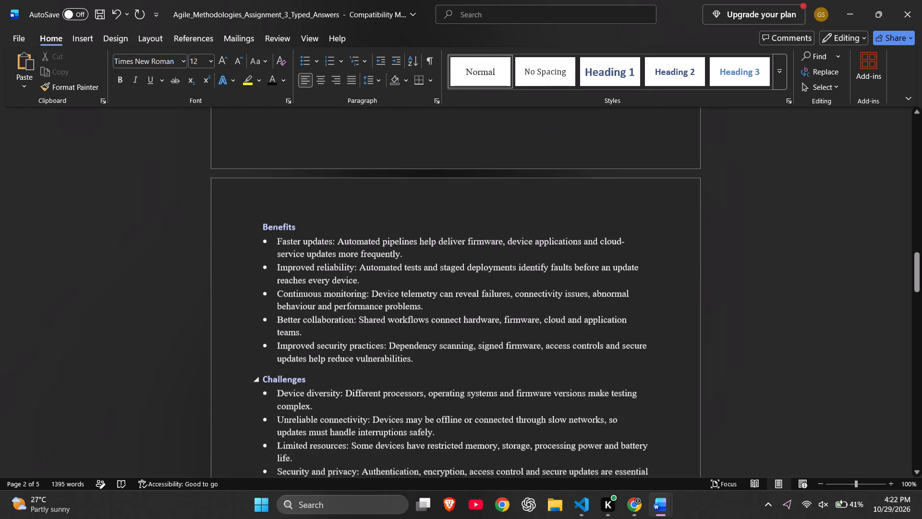
{"action": "left_click_drag", "start_coordinate": [303, 205], "coordinate": [247, 197]}
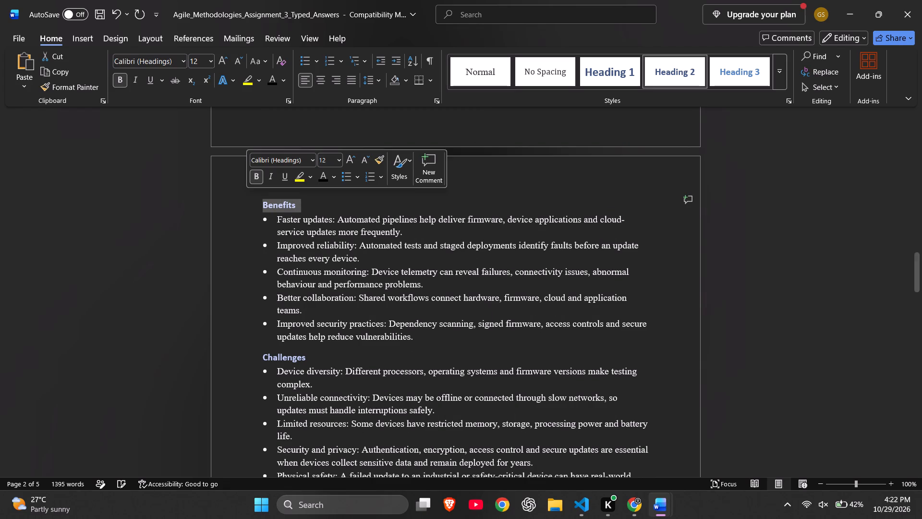
{"action": "left_click", "coordinate": [320, 174]}
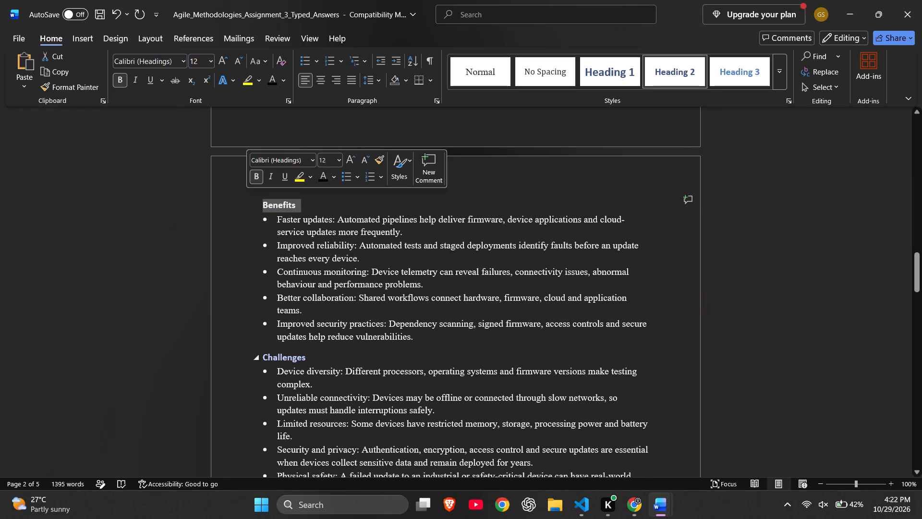
{"action": "left_click_drag", "start_coordinate": [312, 359], "coordinate": [239, 355]}
{"action": "left_click", "coordinate": [314, 336]}
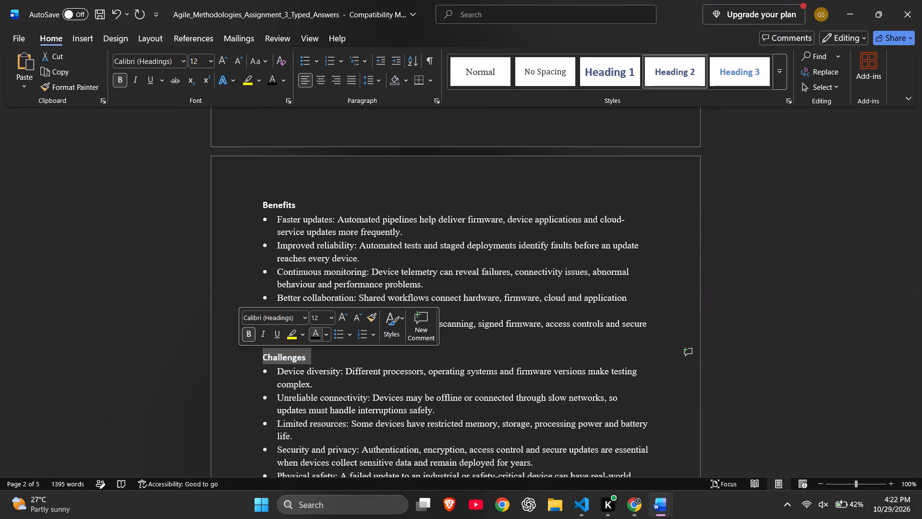
Add "Q" before the number of the fourth question heading so it starts with "Q4.".
{"action": "scroll", "coordinate": [340, 424], "scroll_direction": "down", "scroll_amount": 2}
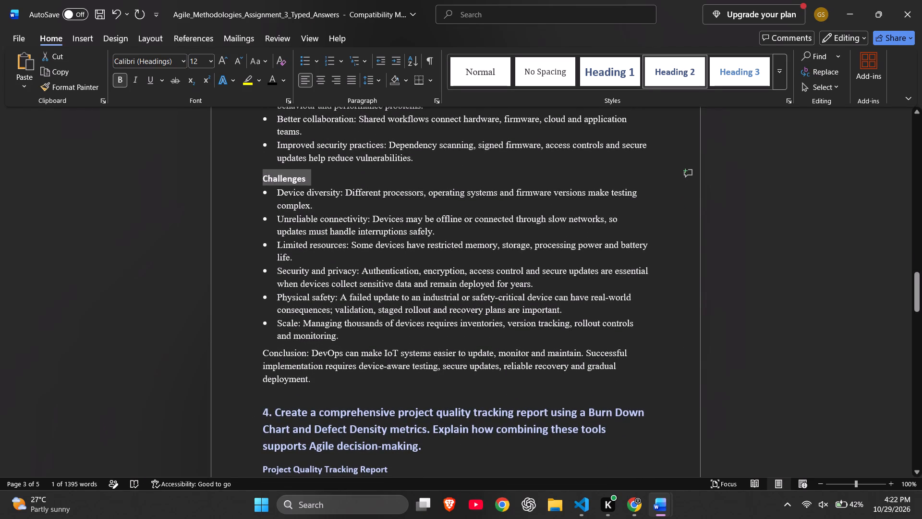
{"action": "scroll", "coordinate": [388, 368], "scroll_direction": "down", "scroll_amount": 1}
{"action": "left_click", "coordinate": [264, 337]}
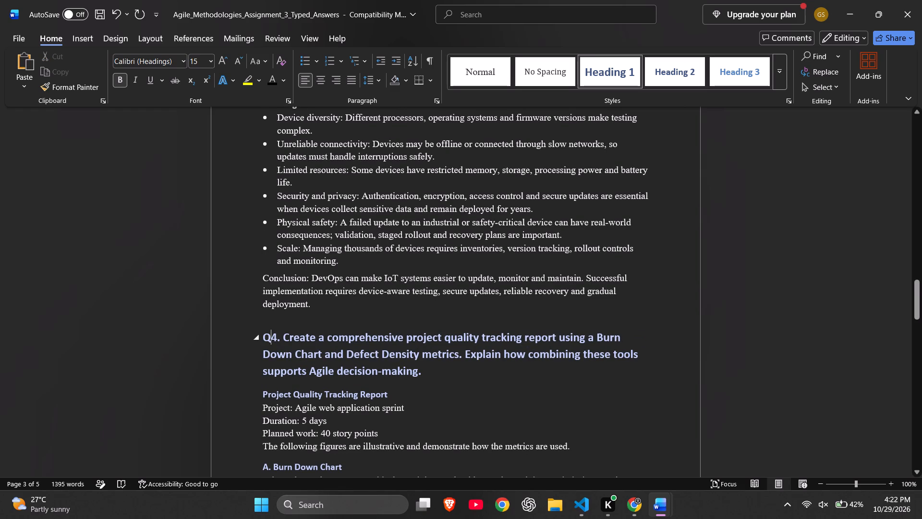
Apply the plain white font colour to the whole Q4 heading about the project quality tracking report.
{"action": "left_click_drag", "start_coordinate": [439, 375], "coordinate": [254, 341]}
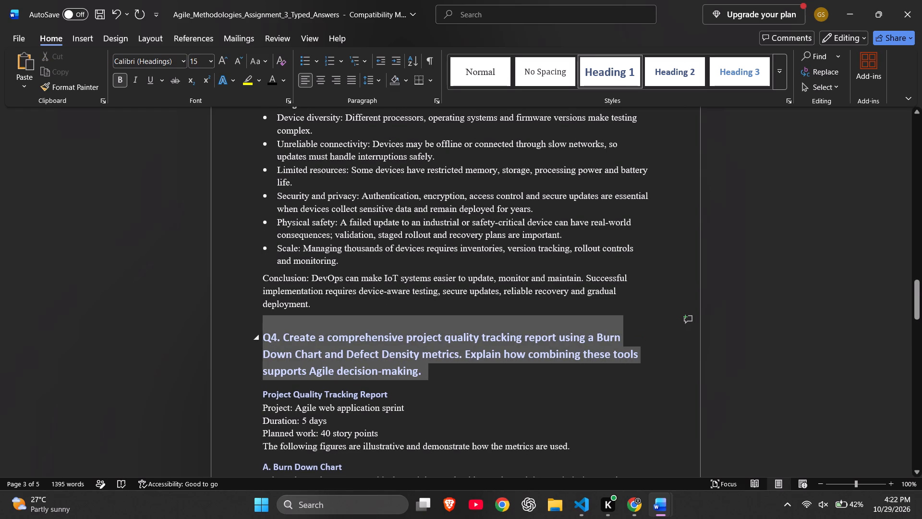
{"action": "left_click_drag", "start_coordinate": [254, 341], "coordinate": [257, 342]}
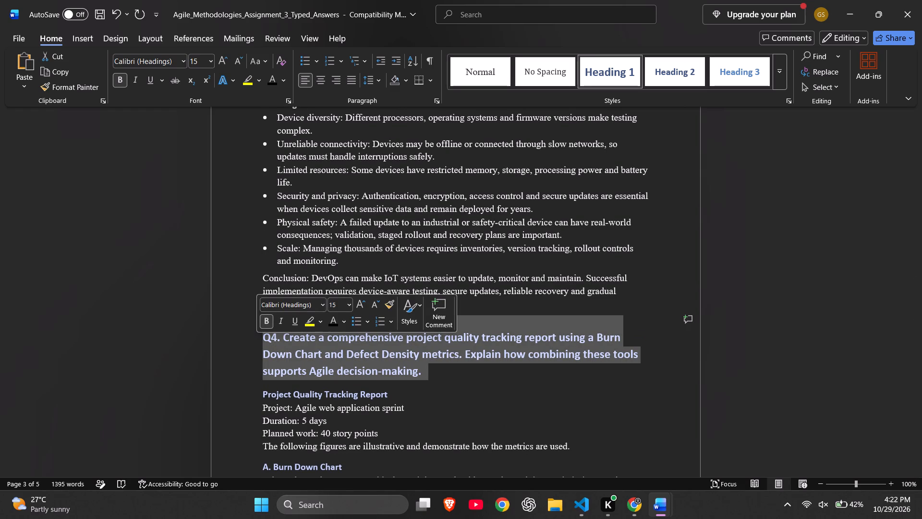
{"action": "left_click", "coordinate": [334, 323]}
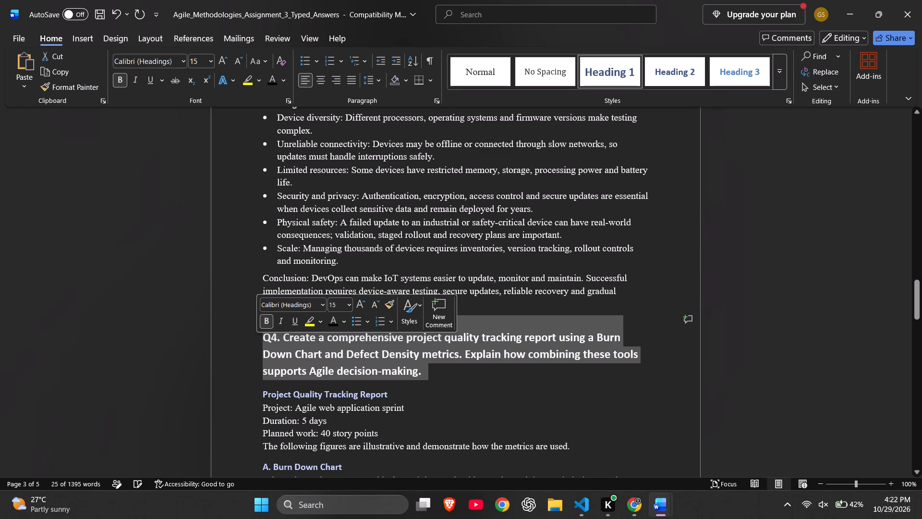
Apply the plain white font colour to the "Project Quality Tracking Report" subheading under Q4.
{"action": "left_click", "coordinate": [389, 400]}
{"action": "scroll", "coordinate": [389, 400], "scroll_direction": "down", "scroll_amount": 1}
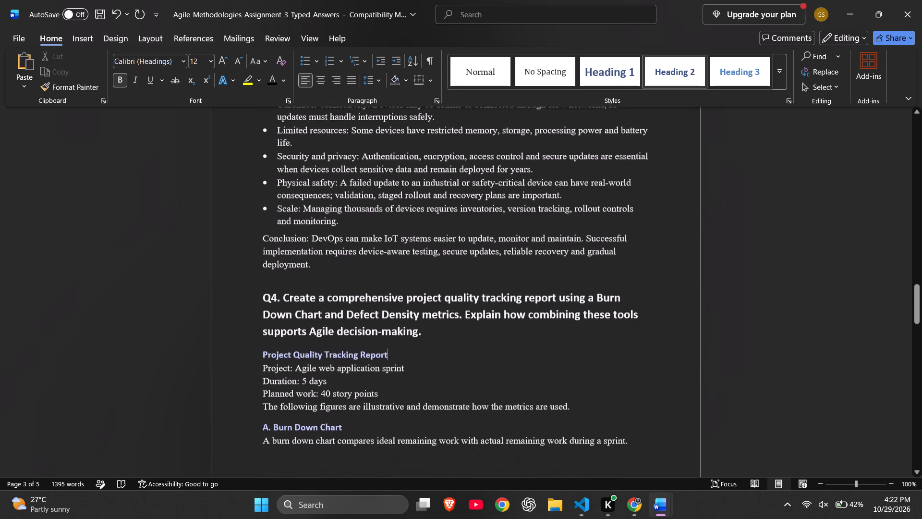
{"action": "scroll", "coordinate": [389, 400], "scroll_direction": "down", "scroll_amount": 1}
{"action": "left_click_drag", "start_coordinate": [394, 355], "coordinate": [252, 361]}
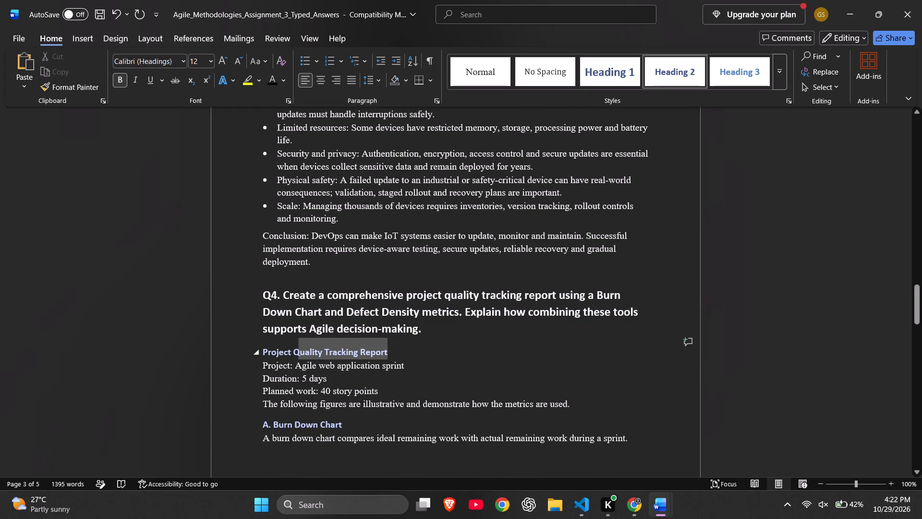
{"action": "left_click_drag", "start_coordinate": [252, 361], "coordinate": [257, 357]}
{"action": "left_click", "coordinate": [332, 337]}
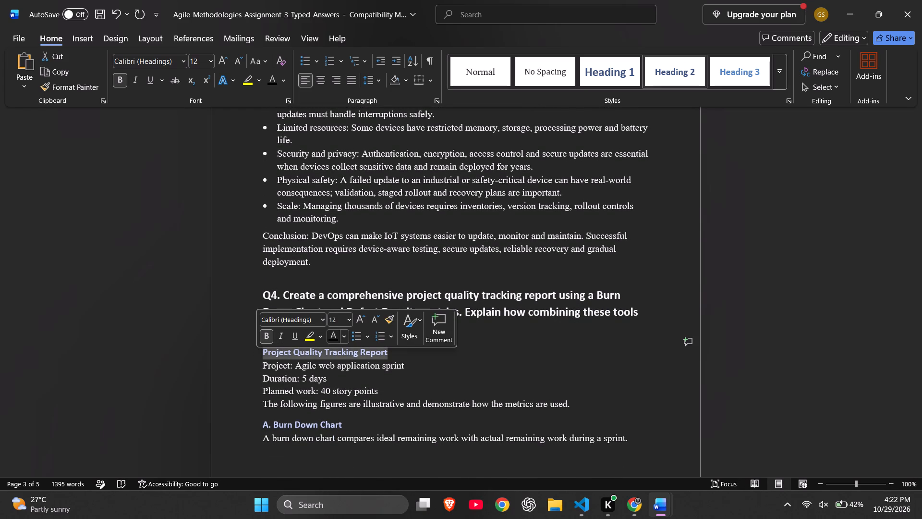
Add "Ans: " at the start of the "Project Quality Tracking Report" subheading.
{"action": "left_click", "coordinate": [260, 354]}
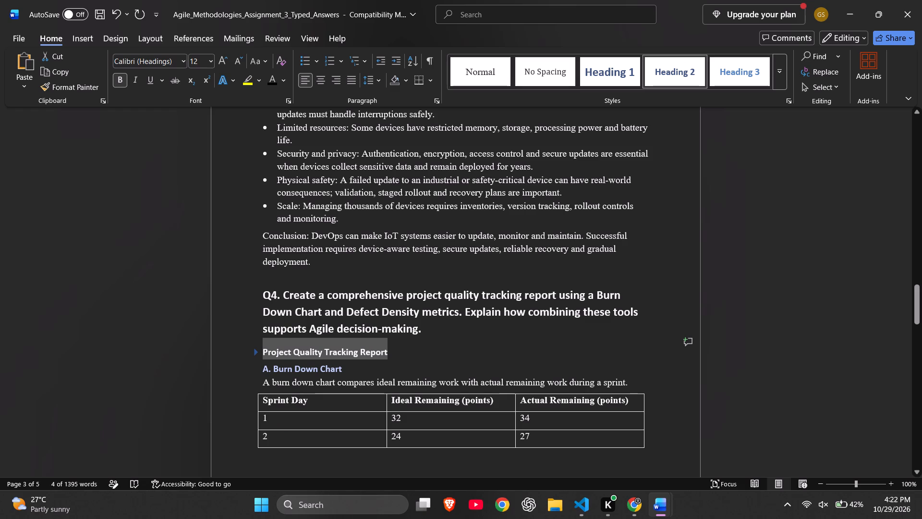
{"action": "left_click", "coordinate": [255, 354]}
{"action": "left_click", "coordinate": [262, 352]}
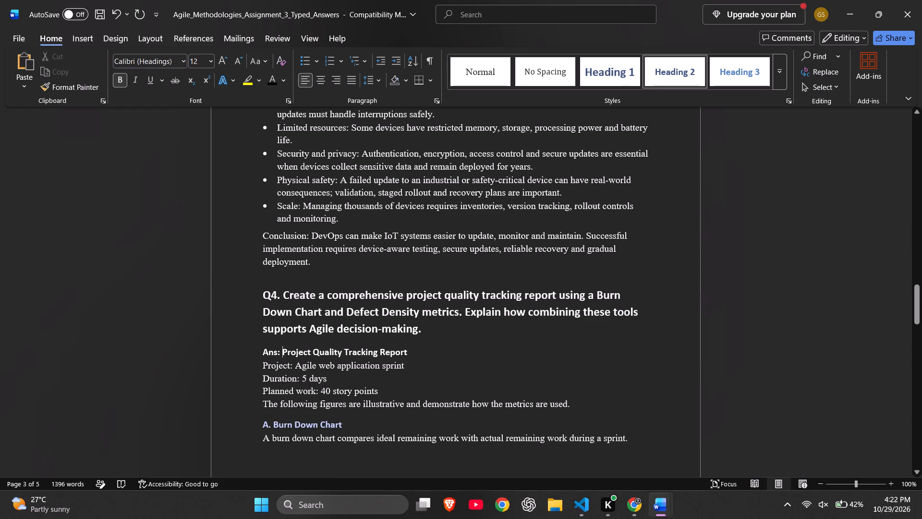
Remove the bold formatting from the "Ans:" label in front of "Project Quality Tracking Report".
{"action": "scroll", "coordinate": [316, 233], "scroll_direction": "up", "scroll_amount": 4}
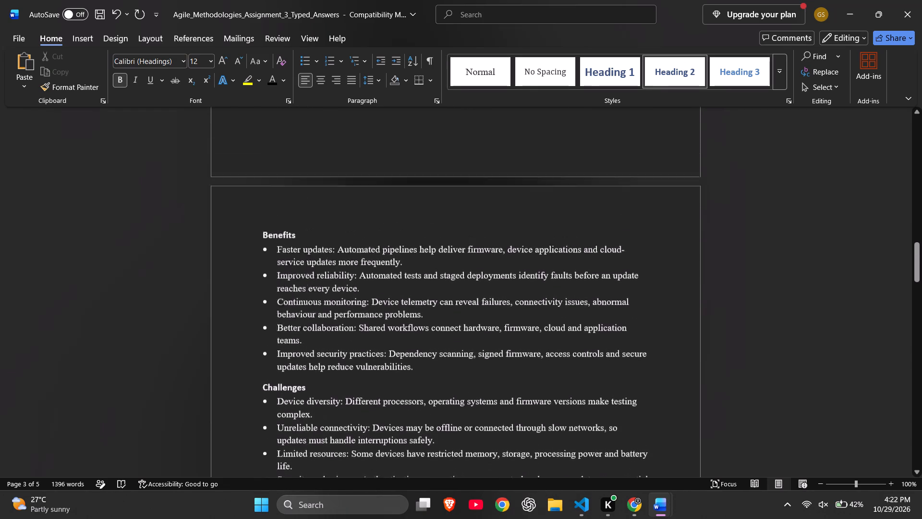
{"action": "scroll", "coordinate": [316, 233], "scroll_direction": "up", "scroll_amount": 1}
{"action": "scroll", "coordinate": [316, 233], "scroll_direction": "down", "scroll_amount": 10}
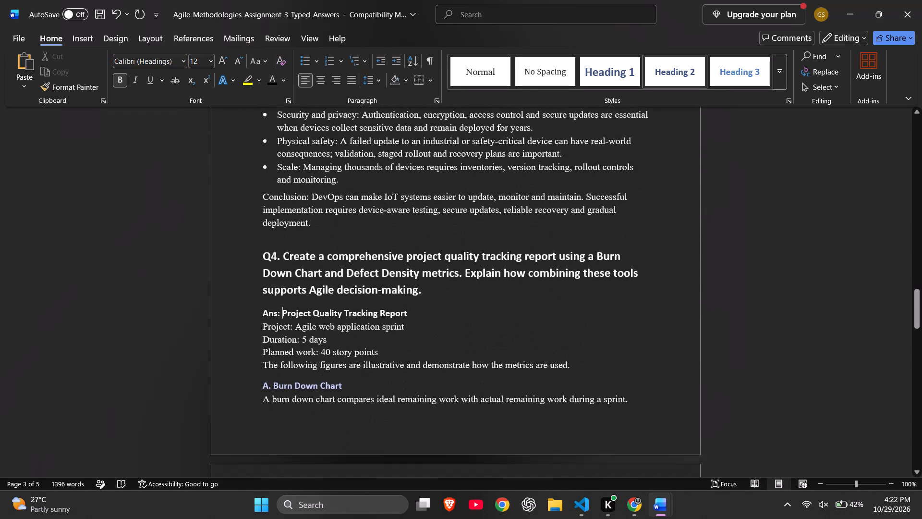
{"action": "key", "text": "Left"}
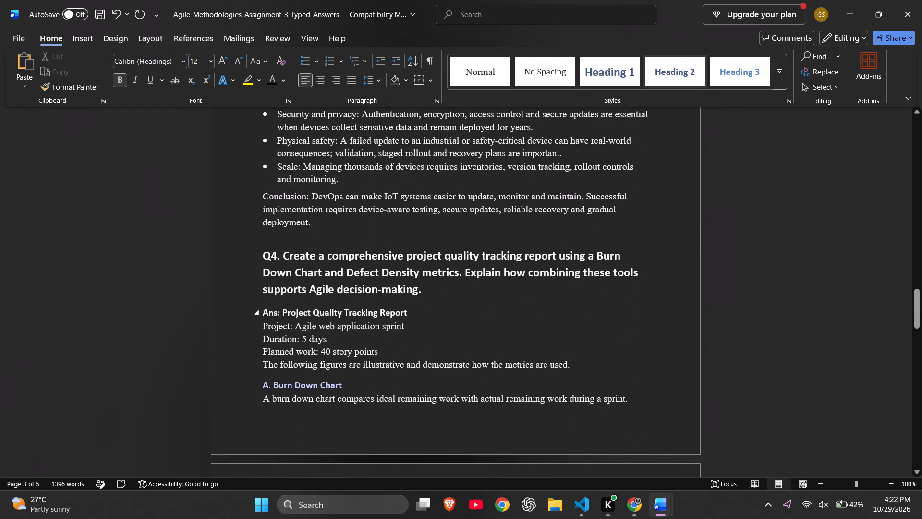
{"action": "double_click", "coordinate": [277, 318]}
{"action": "left_click", "coordinate": [280, 313]}
{"action": "left_click_drag", "start_coordinate": [280, 313], "coordinate": [252, 316]}
{"action": "left_click", "coordinate": [261, 294]}
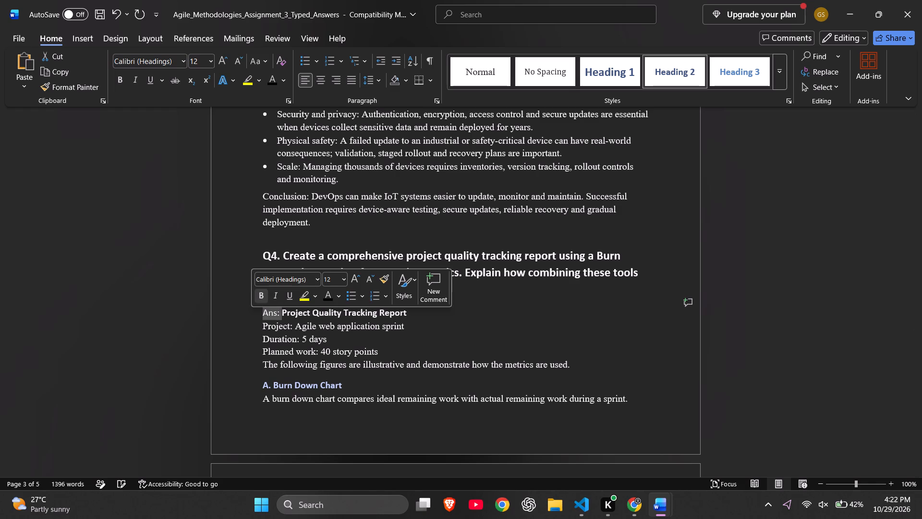
{"action": "left_click", "coordinate": [388, 328]}
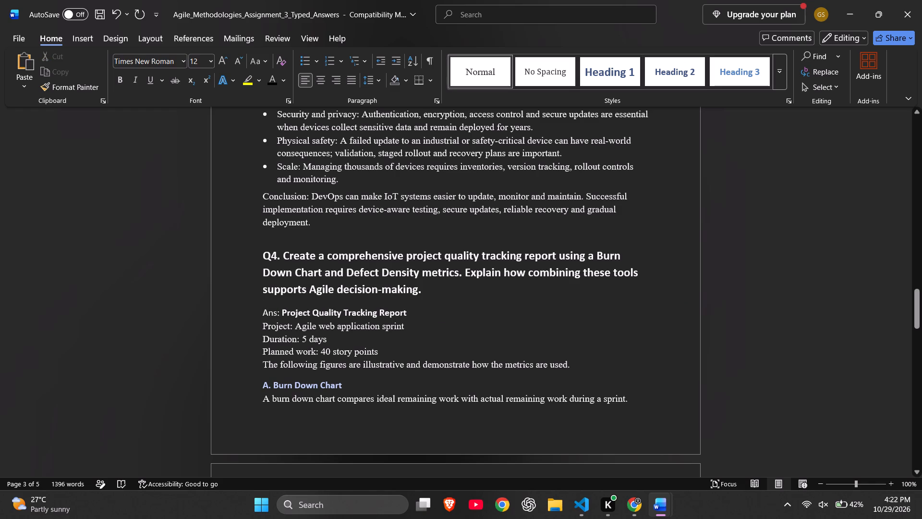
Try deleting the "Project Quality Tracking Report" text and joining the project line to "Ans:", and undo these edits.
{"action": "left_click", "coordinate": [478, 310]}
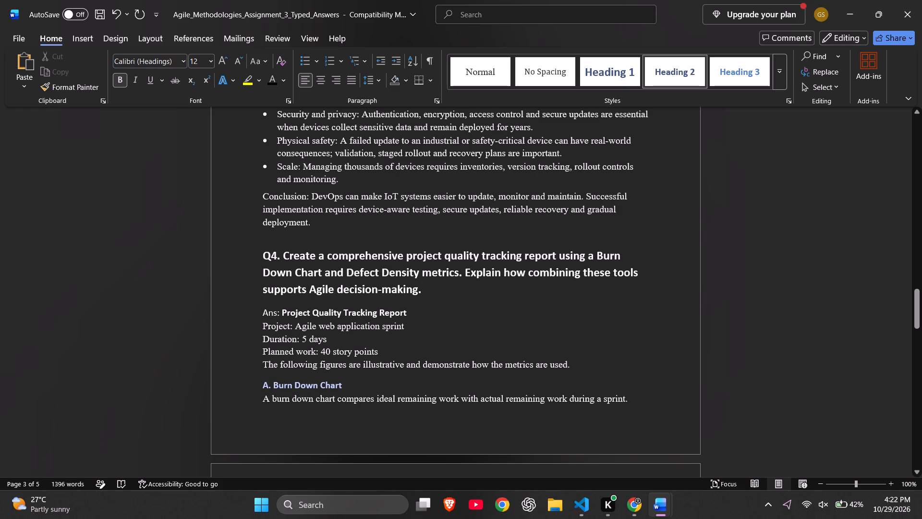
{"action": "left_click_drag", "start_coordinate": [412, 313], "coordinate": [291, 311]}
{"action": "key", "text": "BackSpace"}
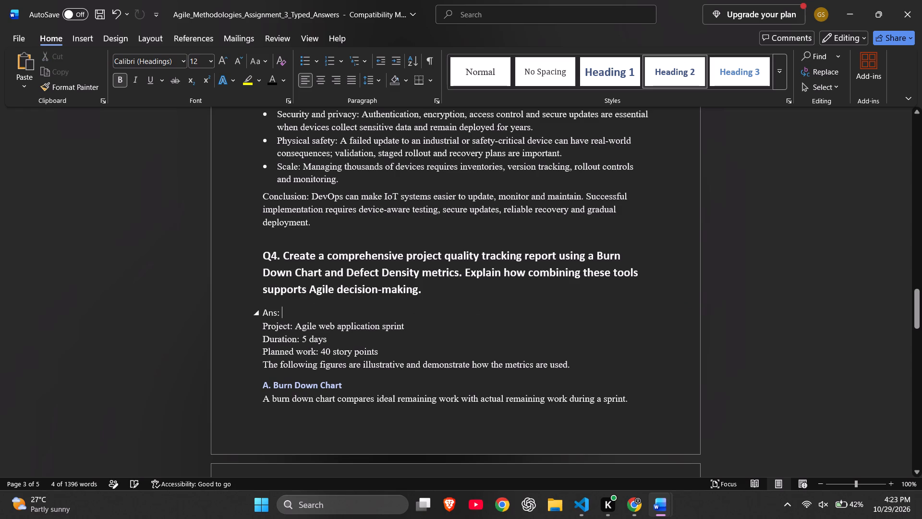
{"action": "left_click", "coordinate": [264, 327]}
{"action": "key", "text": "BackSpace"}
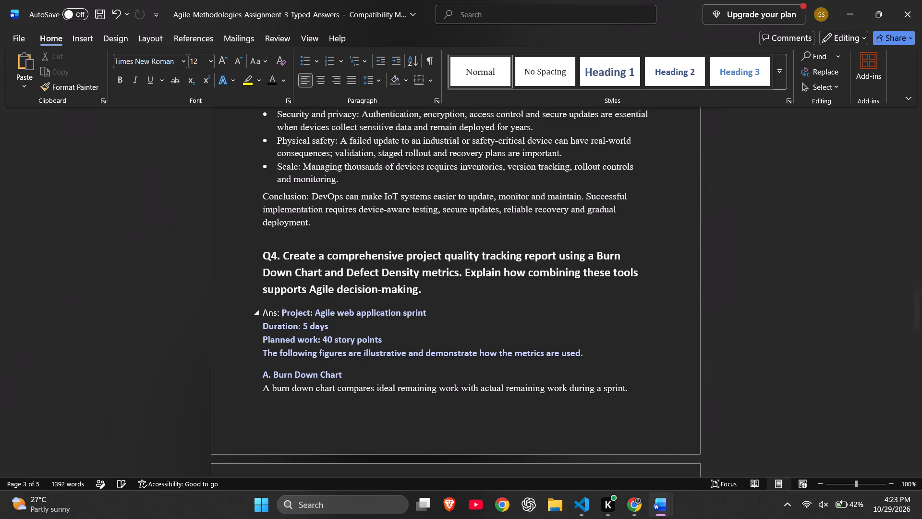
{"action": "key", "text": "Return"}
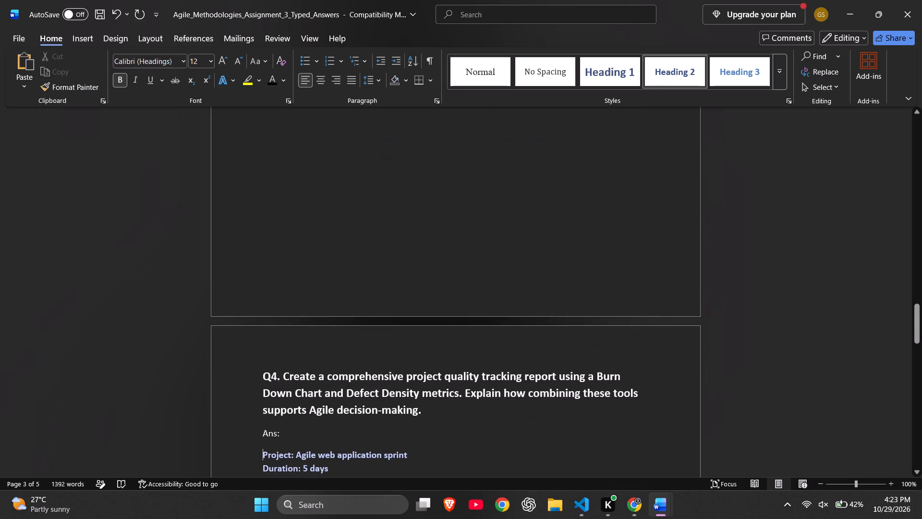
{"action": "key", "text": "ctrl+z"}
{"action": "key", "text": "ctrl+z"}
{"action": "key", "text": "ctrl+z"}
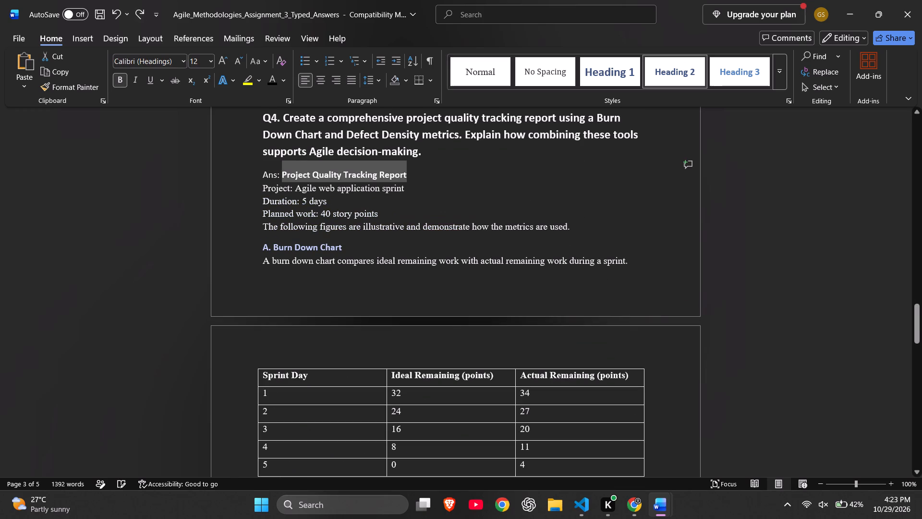
Apply the plain white font colour to Q4's subheadings "A. Burn Down Chart", "B. Defect Density" and "C. Combining the Metrics for Agile Decisions".
{"action": "left_click", "coordinate": [369, 324]}
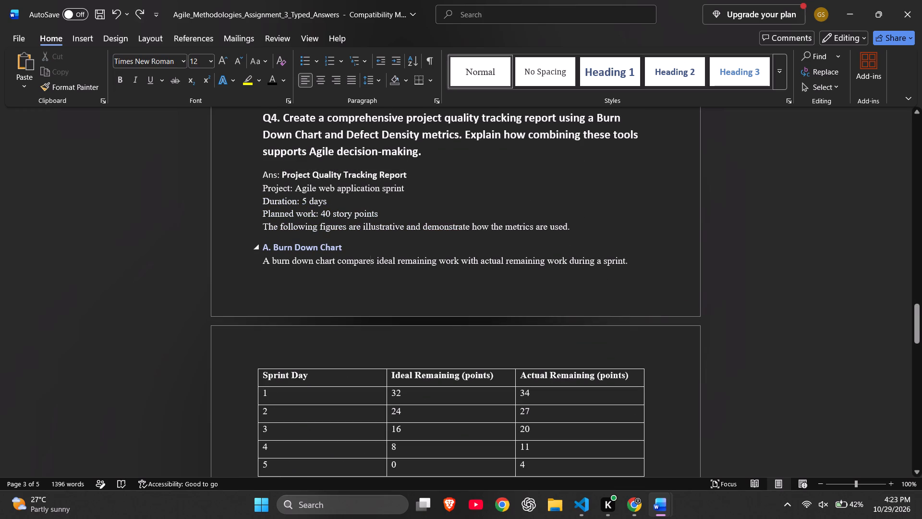
{"action": "left_click_drag", "start_coordinate": [349, 245], "coordinate": [253, 248]}
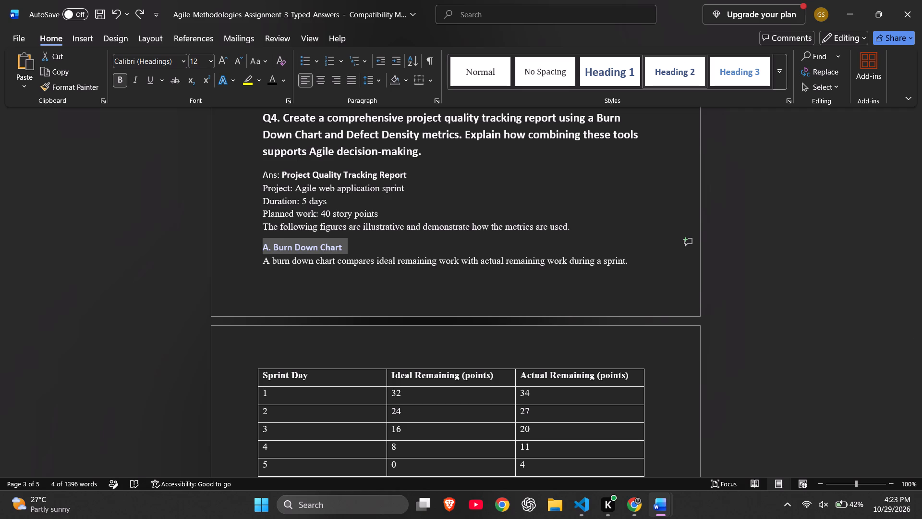
{"action": "left_click", "coordinate": [275, 81]}
{"action": "scroll", "coordinate": [347, 318], "scroll_direction": "down", "scroll_amount": 2}
{"action": "left_click", "coordinate": [220, 307]}
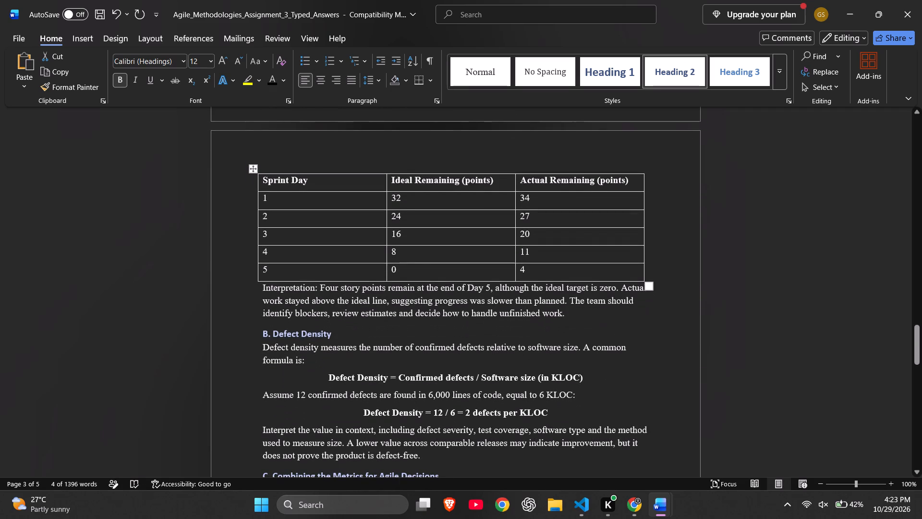
{"action": "left_click_drag", "start_coordinate": [336, 332], "coordinate": [247, 332]}
{"action": "left_click", "coordinate": [320, 311]}
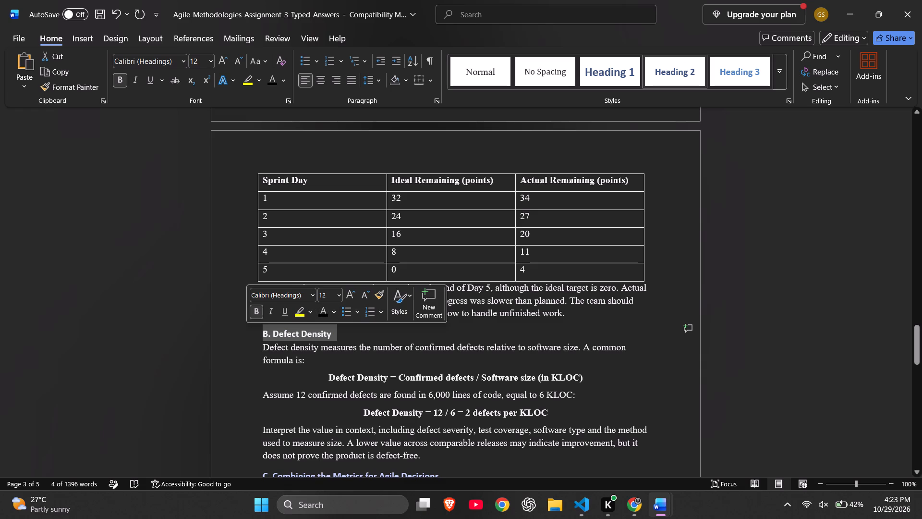
{"action": "scroll", "coordinate": [324, 386], "scroll_direction": "down", "scroll_amount": 2}
{"action": "left_click_drag", "start_coordinate": [446, 342], "coordinate": [240, 346]}
{"action": "left_click", "coordinate": [318, 323]}
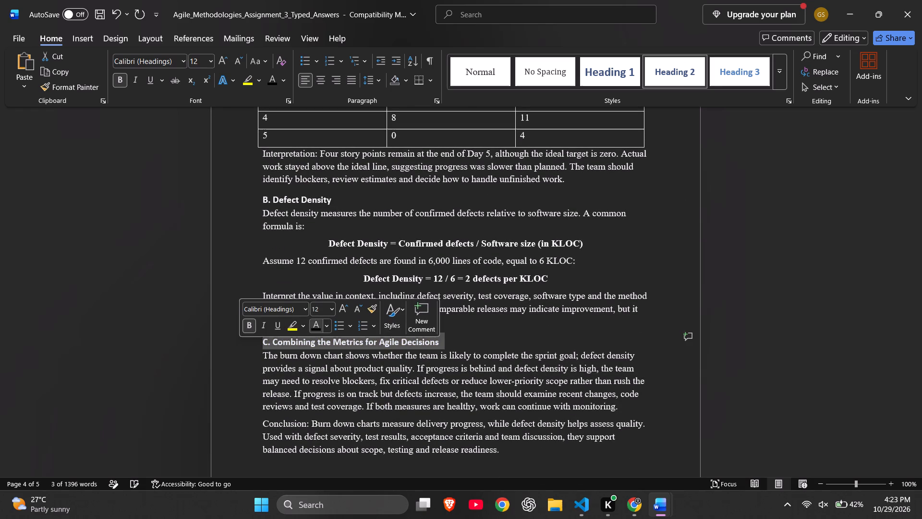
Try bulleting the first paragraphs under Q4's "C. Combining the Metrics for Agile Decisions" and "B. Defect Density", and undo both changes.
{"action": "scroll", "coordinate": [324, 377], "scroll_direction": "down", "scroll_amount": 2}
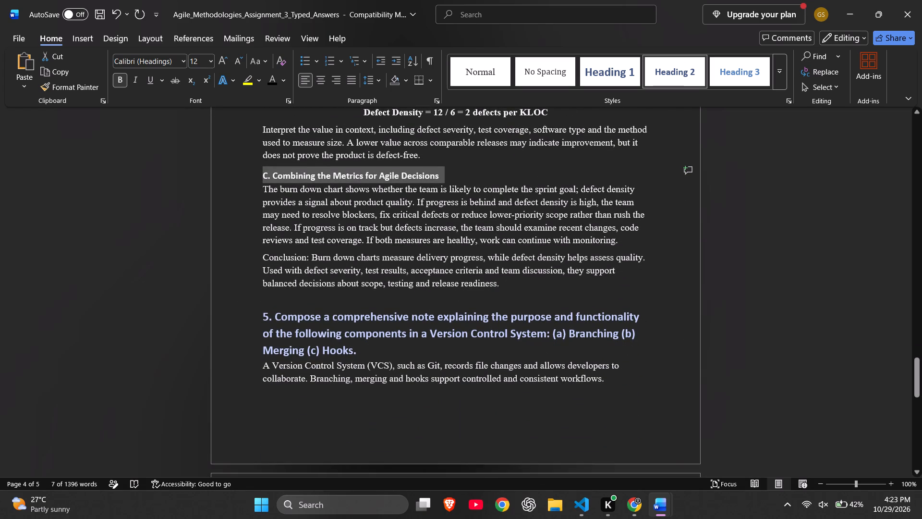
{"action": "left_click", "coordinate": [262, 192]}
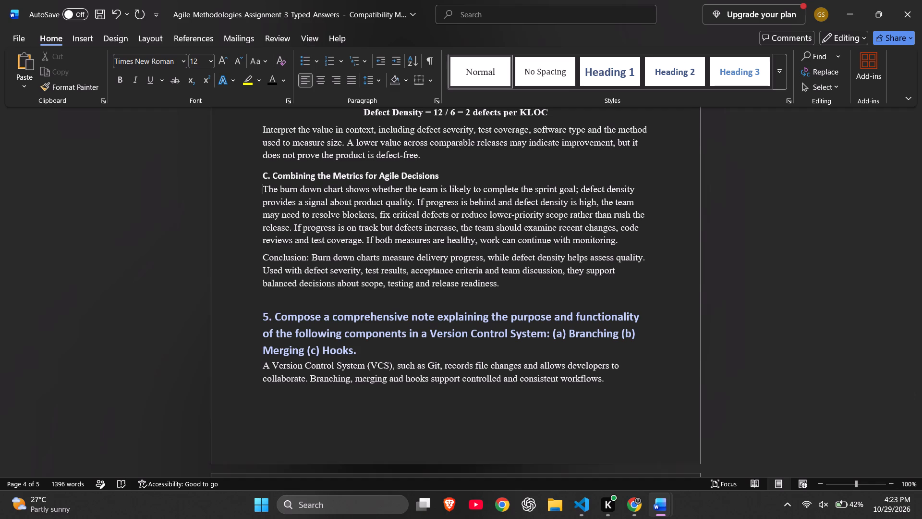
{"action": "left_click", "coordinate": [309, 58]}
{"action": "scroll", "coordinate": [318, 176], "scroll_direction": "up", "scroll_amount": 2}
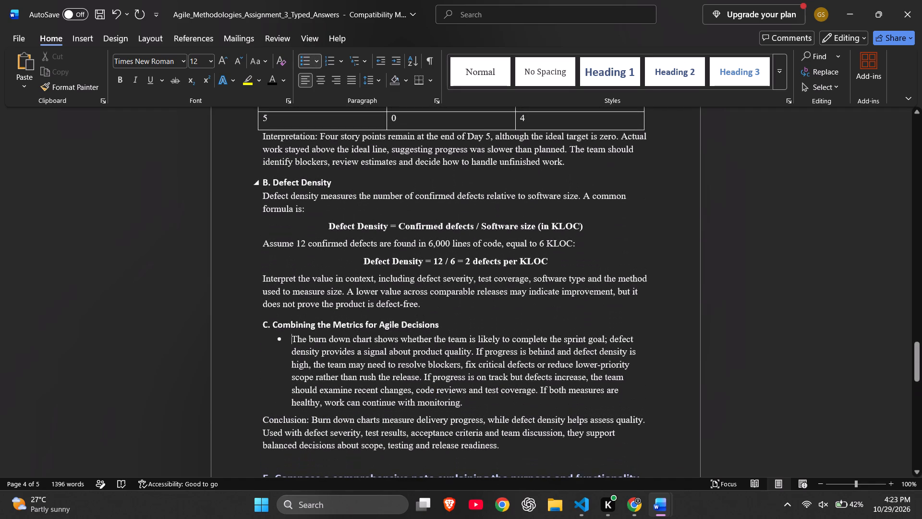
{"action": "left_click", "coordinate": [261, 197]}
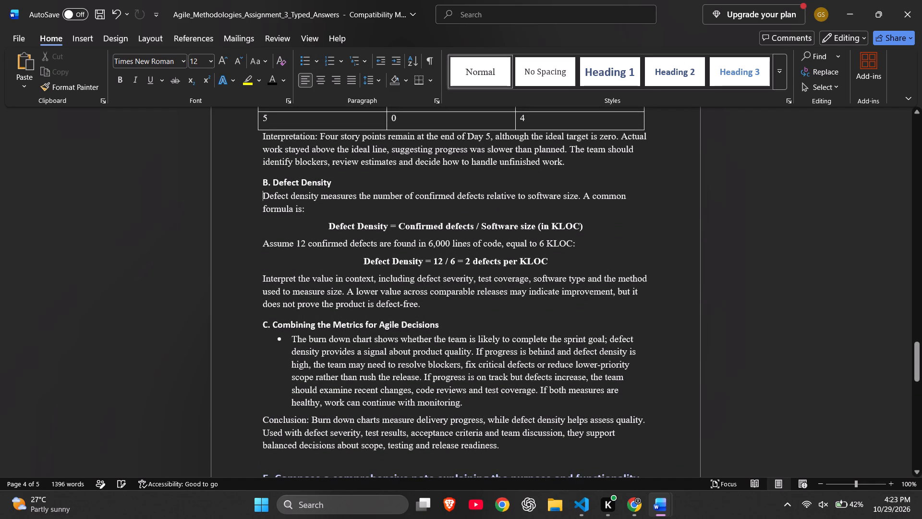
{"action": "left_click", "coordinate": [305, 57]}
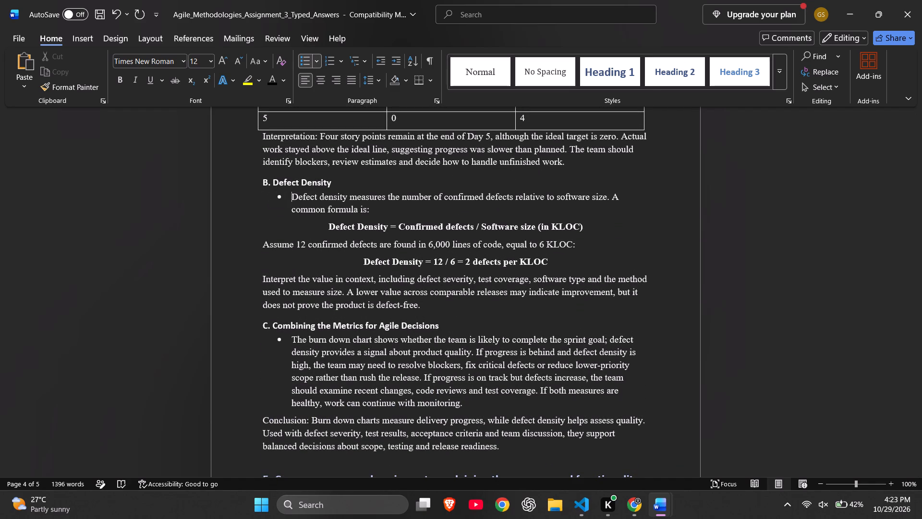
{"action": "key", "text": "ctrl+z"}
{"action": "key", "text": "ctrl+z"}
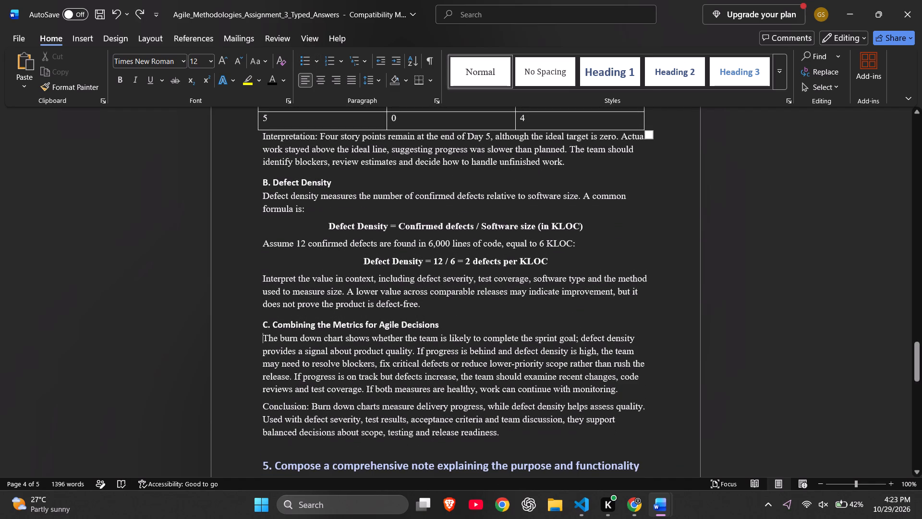
Add "Q" in front of the question 5 heading number and apply the plain white font colour to the whole heading.
{"action": "scroll", "coordinate": [331, 167], "scroll_direction": "up", "scroll_amount": 3}
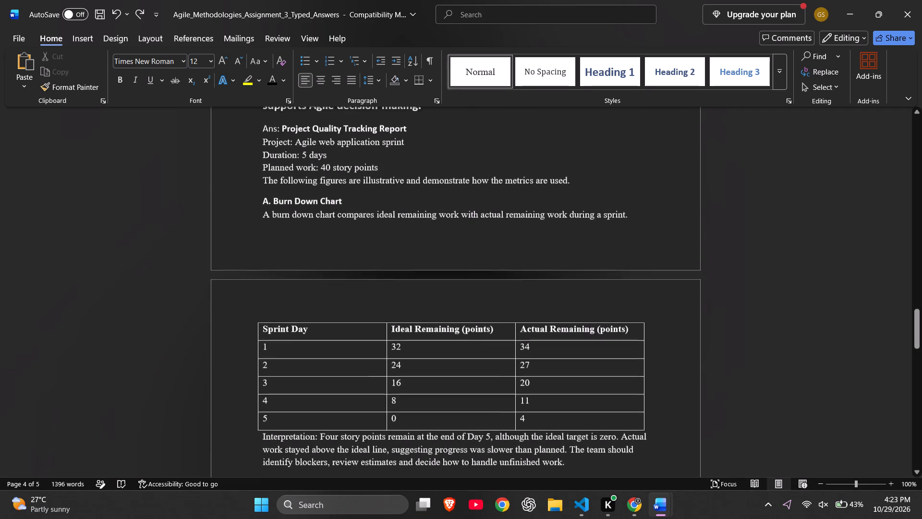
{"action": "scroll", "coordinate": [331, 167], "scroll_direction": "up", "scroll_amount": 1}
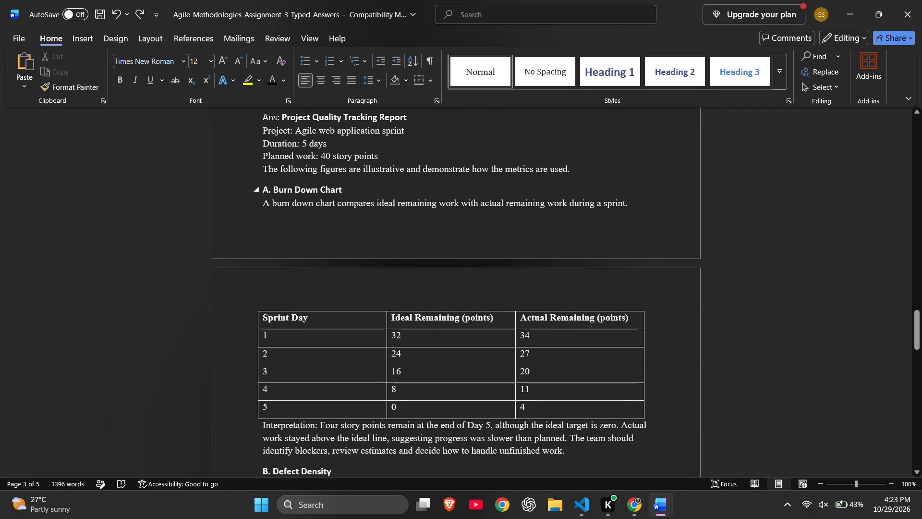
{"action": "scroll", "coordinate": [275, 198], "scroll_direction": "down", "scroll_amount": 4}
{"action": "scroll", "coordinate": [307, 276], "scroll_direction": "down", "scroll_amount": 1}
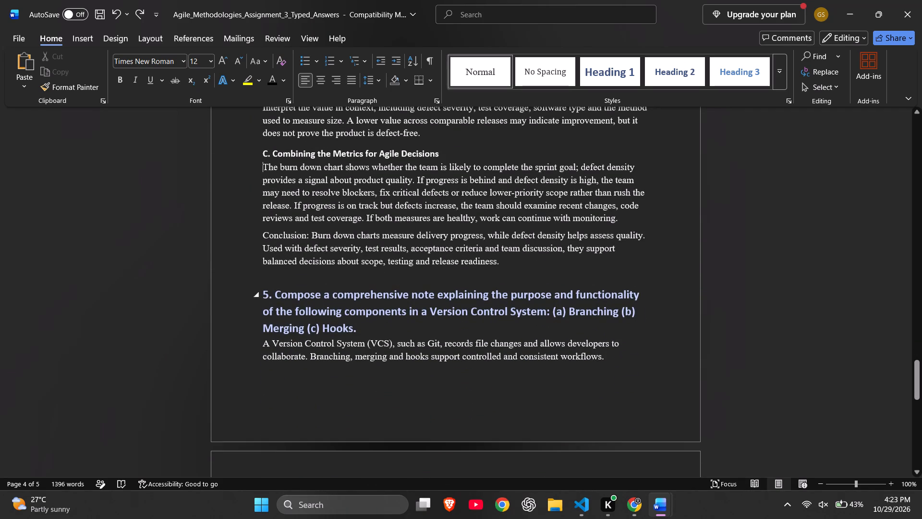
{"action": "left_click", "coordinate": [264, 299]}
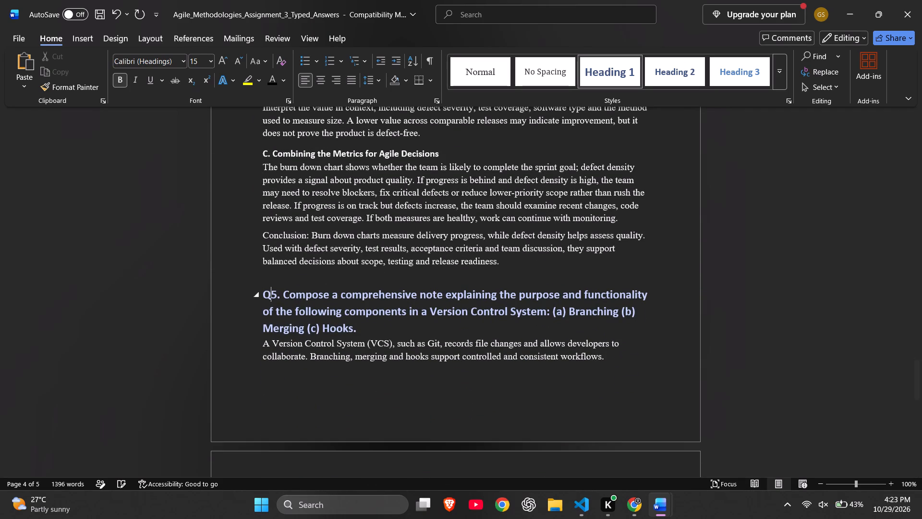
{"action": "left_click_drag", "start_coordinate": [358, 328], "coordinate": [257, 300]}
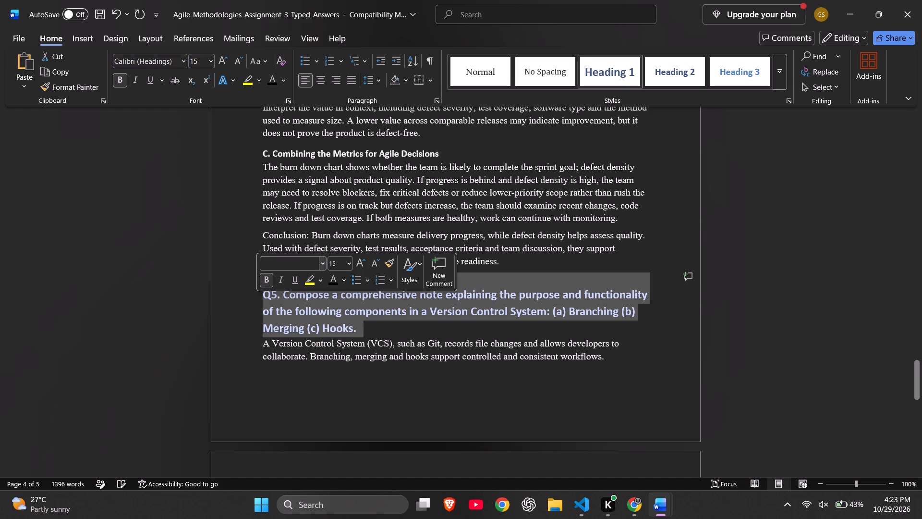
{"action": "left_click", "coordinate": [332, 282]}
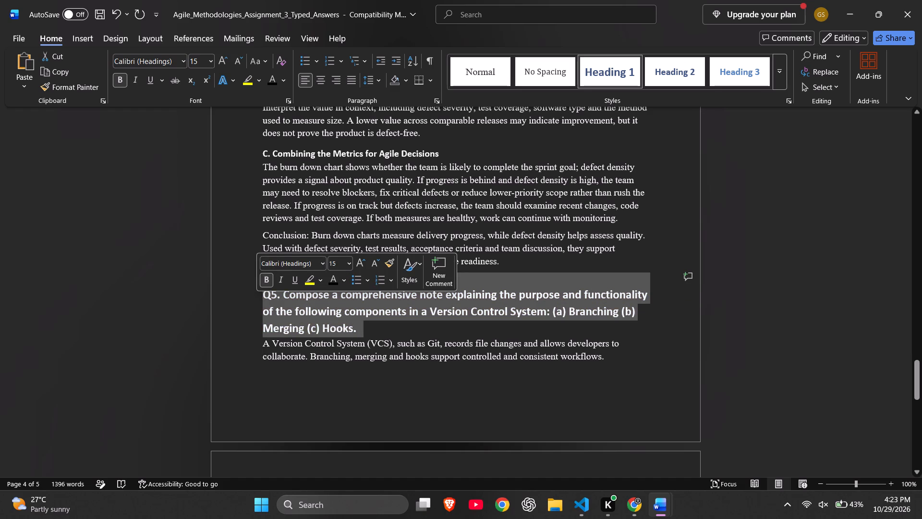
Add "Ans: " at the start of Q5's opening paragraph about the Version Control System.
{"action": "left_click", "coordinate": [266, 346]}
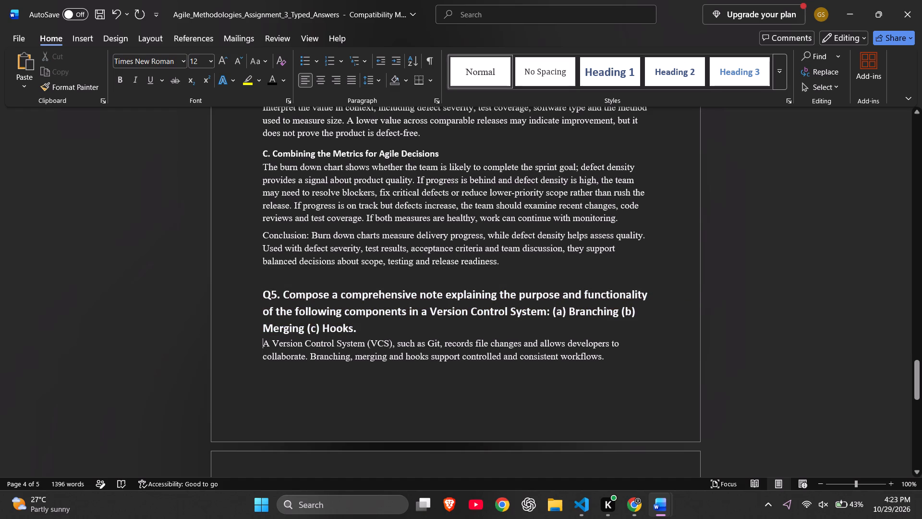
{"action": "type", "text": "ns"}
{"action": "type", "text": ":"}
{"action": "key", "text": "space"}
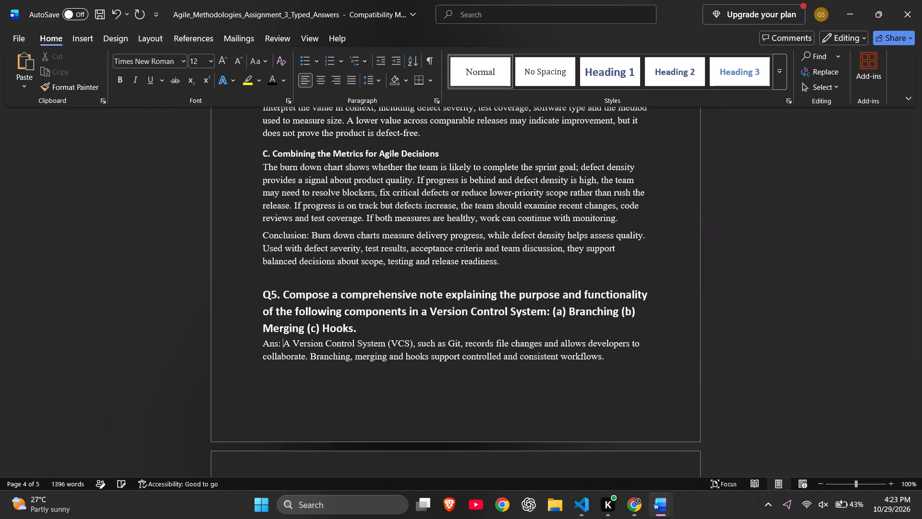
Apply the plain white font colour to Q5's subheadings "(a) Branching", "(b) Merging" and "(c) Hooks".
{"action": "scroll", "coordinate": [336, 328], "scroll_direction": "down", "scroll_amount": 3}
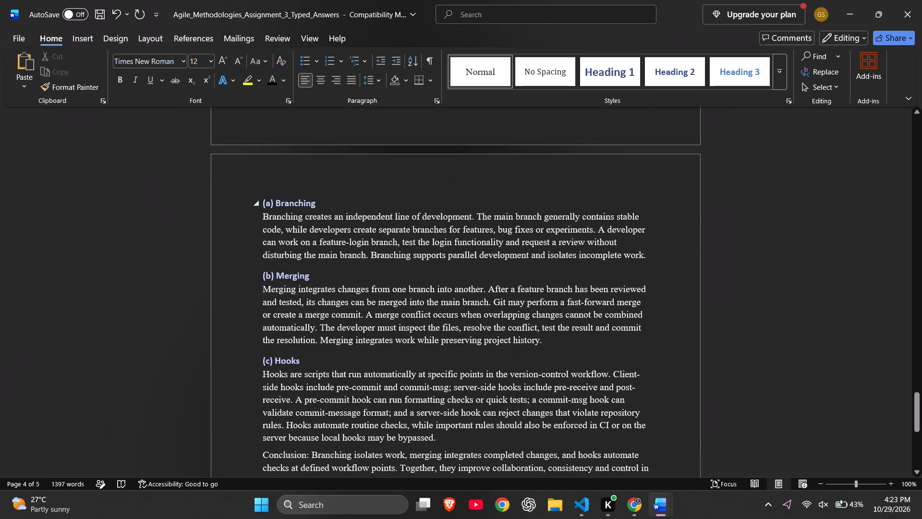
{"action": "left_click_drag", "start_coordinate": [324, 201], "coordinate": [257, 206]}
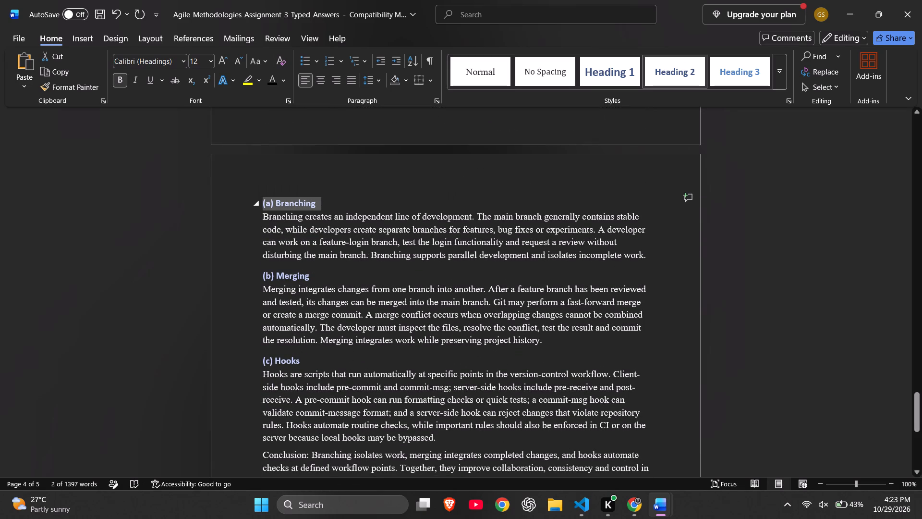
{"action": "right_click", "coordinate": [298, 202]}
{"action": "left_click", "coordinate": [375, 180]}
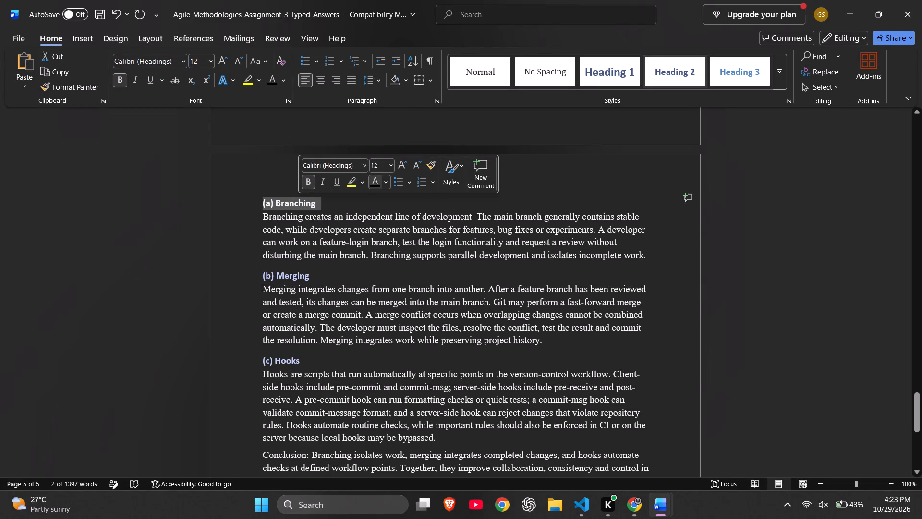
{"action": "left_click_drag", "start_coordinate": [314, 275], "coordinate": [247, 271]}
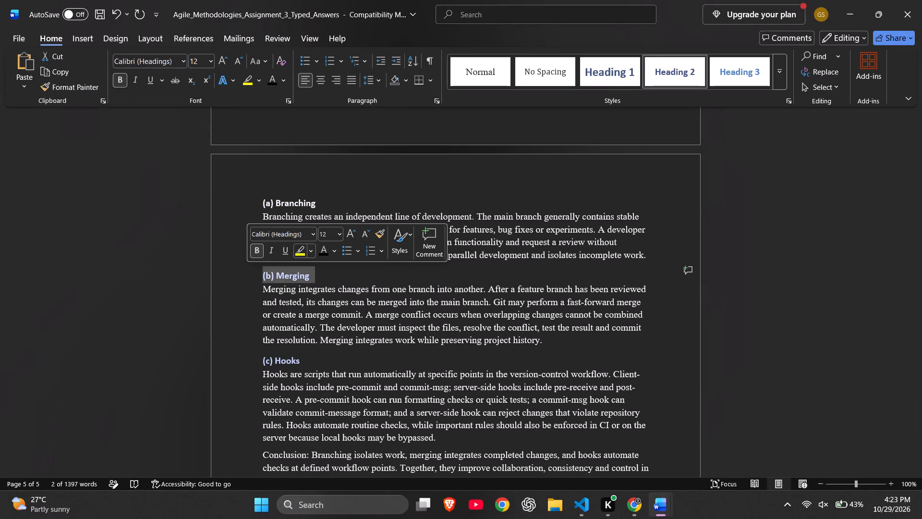
{"action": "left_click", "coordinate": [321, 252]}
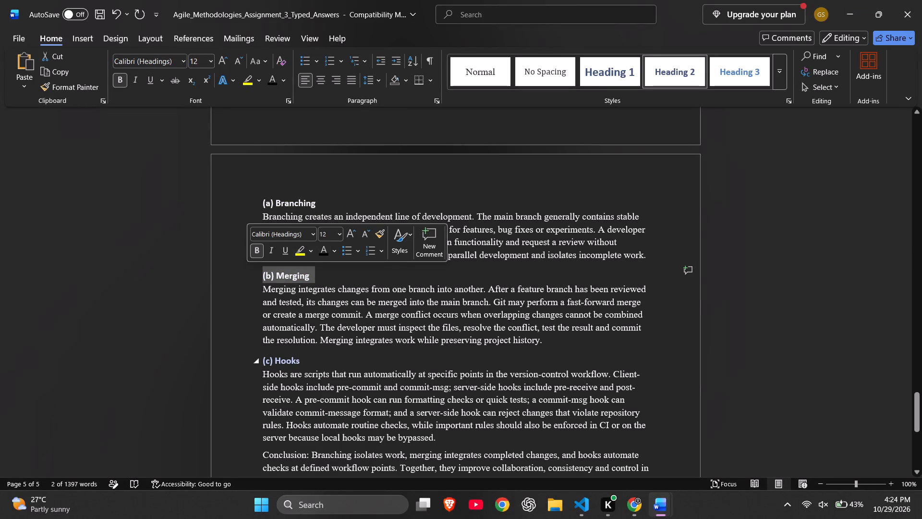
{"action": "left_click_drag", "start_coordinate": [311, 364], "coordinate": [249, 358]}
{"action": "left_click", "coordinate": [323, 337]}
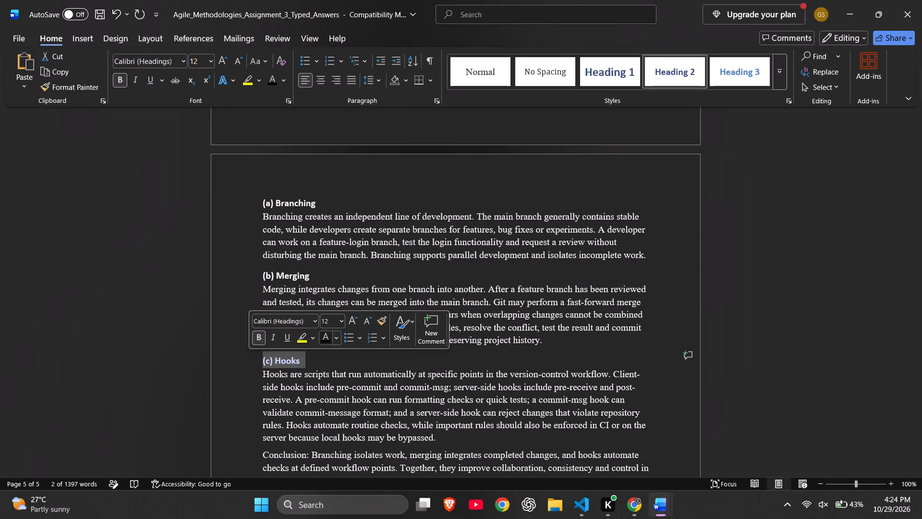
Turn the paragraphs under Q5's Branching, Merging and Hooks subheadings into bulleted paragraphs.
{"action": "scroll", "coordinate": [323, 337], "scroll_direction": "down", "scroll_amount": 3}
{"action": "scroll", "coordinate": [305, 290], "scroll_direction": "up", "scroll_amount": 1}
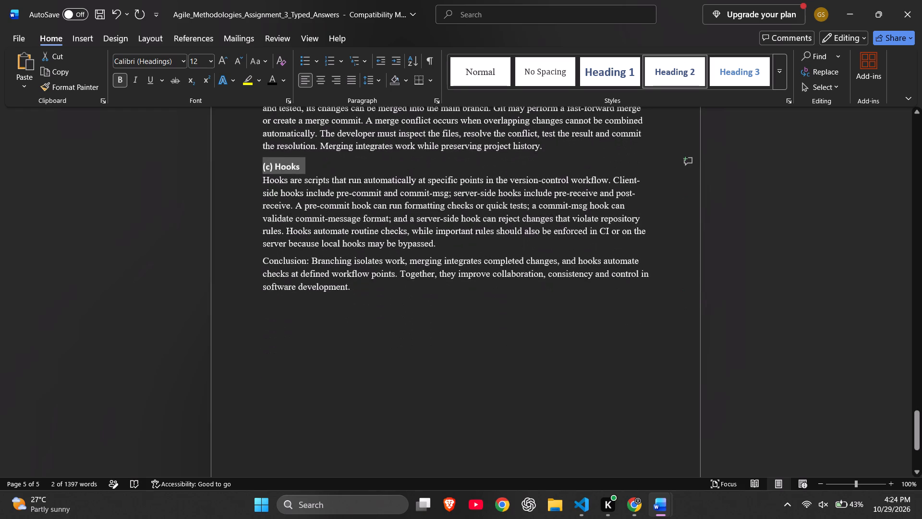
{"action": "scroll", "coordinate": [305, 290], "scroll_direction": "up", "scroll_amount": 1}
{"action": "left_click", "coordinate": [260, 144]}
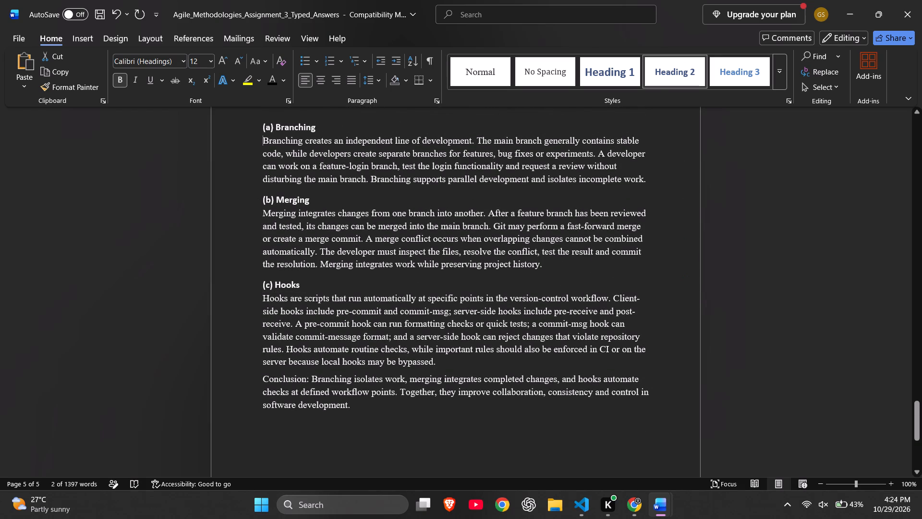
{"action": "left_click", "coordinate": [308, 62]}
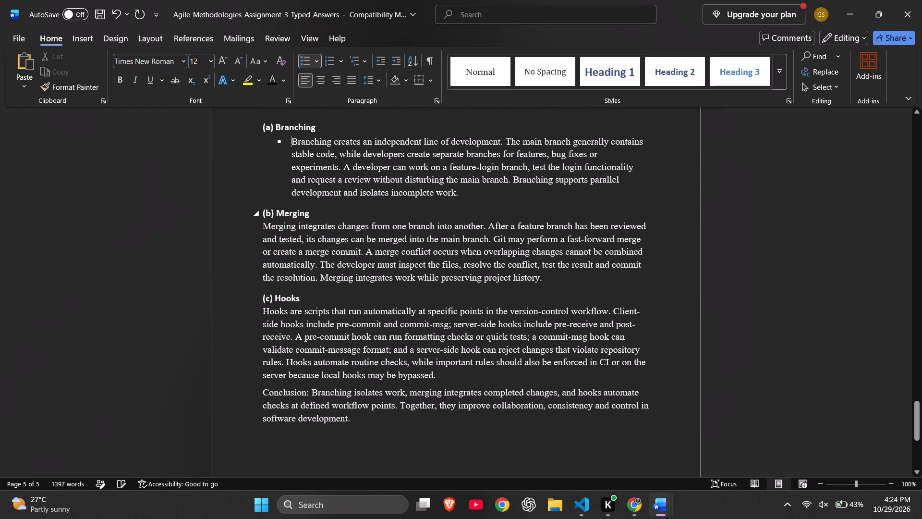
{"action": "left_click", "coordinate": [264, 230]}
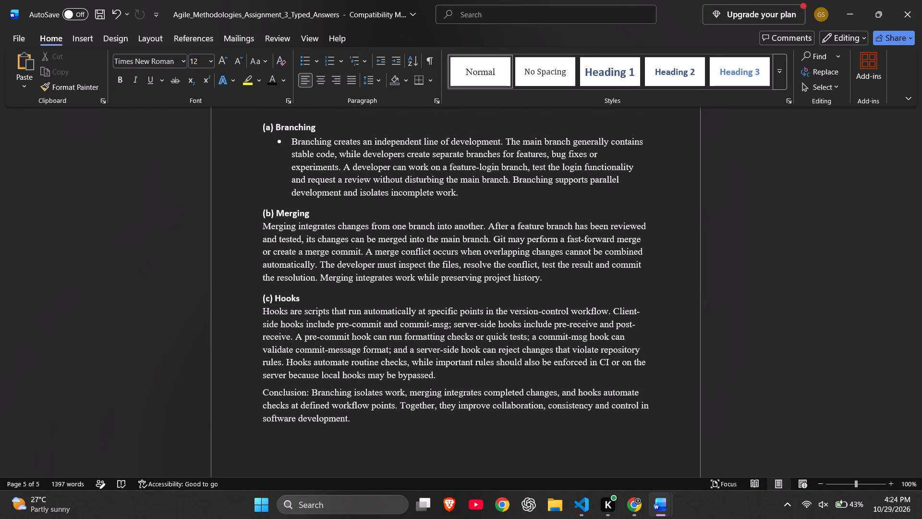
{"action": "left_click", "coordinate": [305, 65]}
{"action": "left_click", "coordinate": [263, 326]}
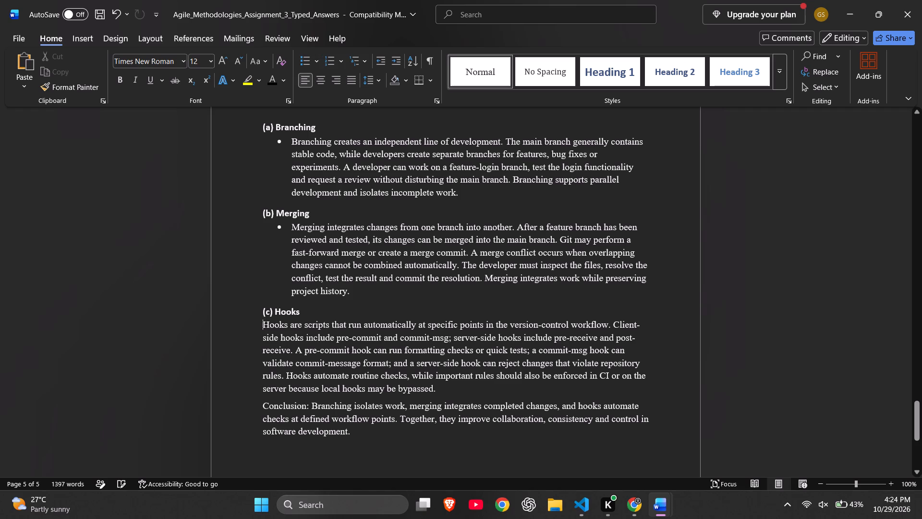
{"action": "left_click", "coordinate": [304, 67]}
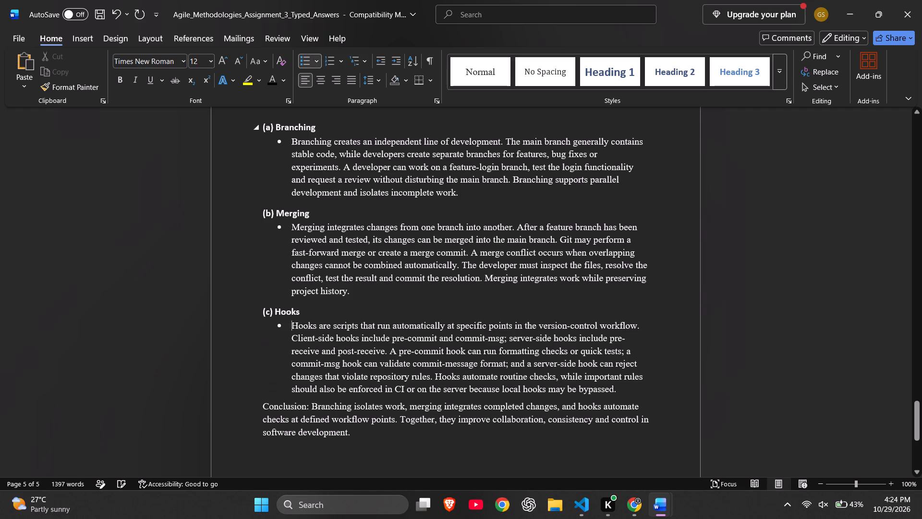
Replace the "(a)" prefix of Q5's Branching subheading with "1.".
{"action": "left_click", "coordinate": [269, 125]}
{"action": "key", "text": "Right"}
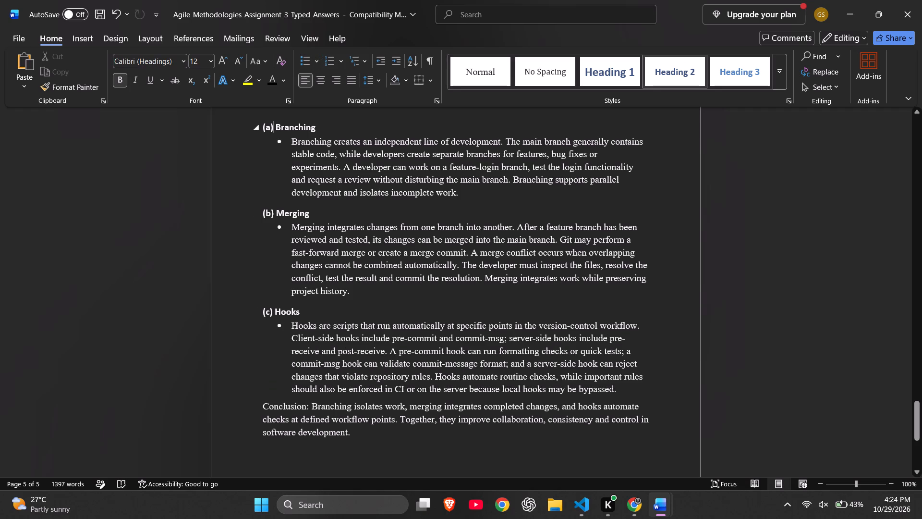
{"action": "key", "text": "BackSpace"}
{"action": "key", "text": "BackSpace"}
{"action": "key", "text": "BackSpace"}
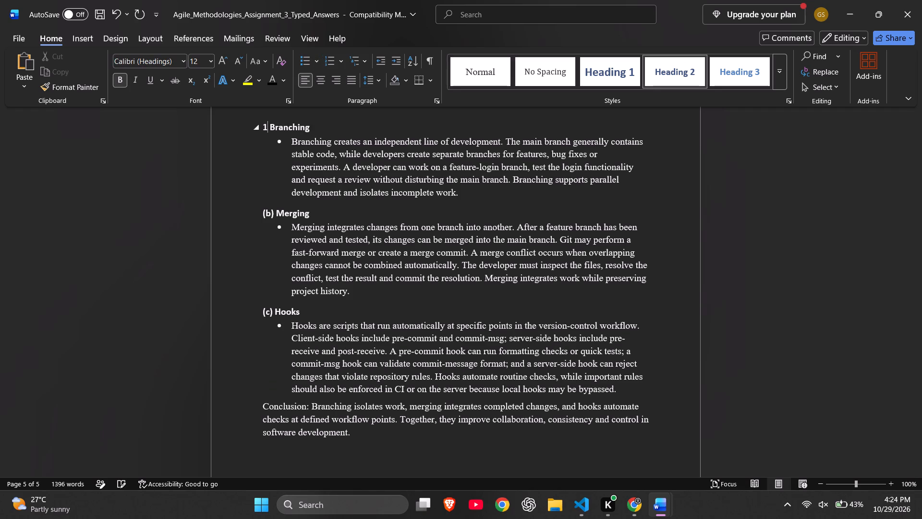
{"action": "key", "text": "period"}
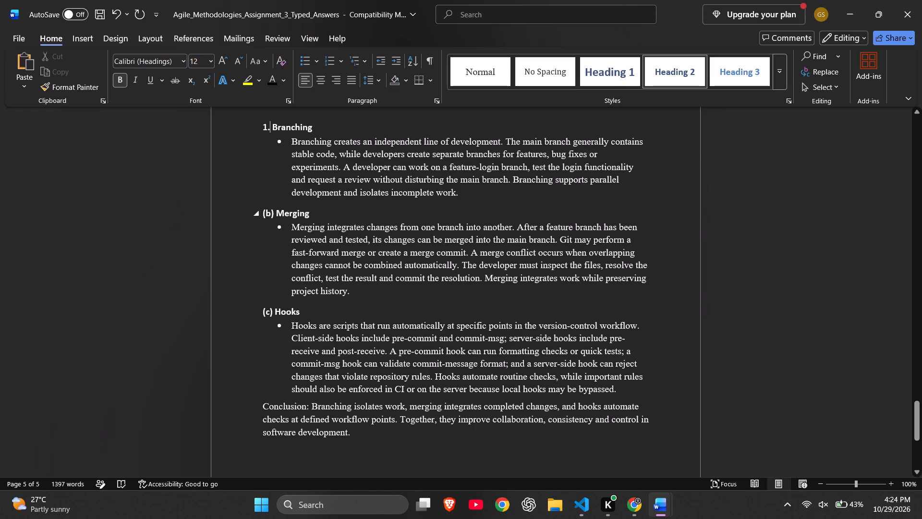
Replace the "(b)" prefix of Q5's Merging subheading with "2.".
{"action": "left_click", "coordinate": [275, 215]}
{"action": "key", "text": "BackSpace"}
{"action": "key", "text": "BackSpace"}
{"action": "key", "text": "BackSpace"}
{"action": "key", "text": "BackSpace"}
{"action": "type", "text": "2."}
{"action": "key", "text": "space"}
Replace the "(c)" prefix of Q5's Hooks subheading with "3.".
{"action": "left_click", "coordinate": [273, 314]}
{"action": "key", "text": "BackSpace"}
{"action": "key", "text": "BackSpace"}
{"action": "key", "text": "BackSpace"}
{"action": "type", "text": "3."}
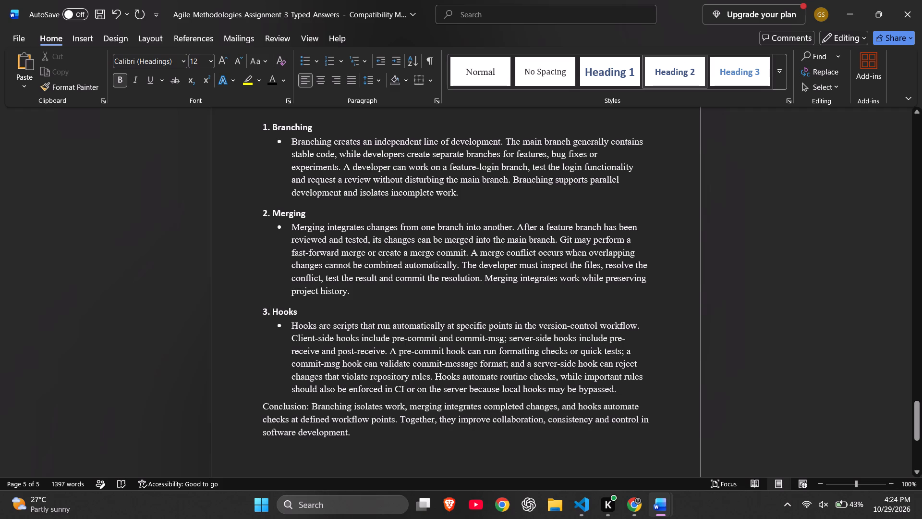
Replace the first three labels in the title table's first column with "Submitted By:", the student's name and the student's UID.
{"action": "scroll", "coordinate": [723, 277], "scroll_direction": "up", "scroll_amount": 8}
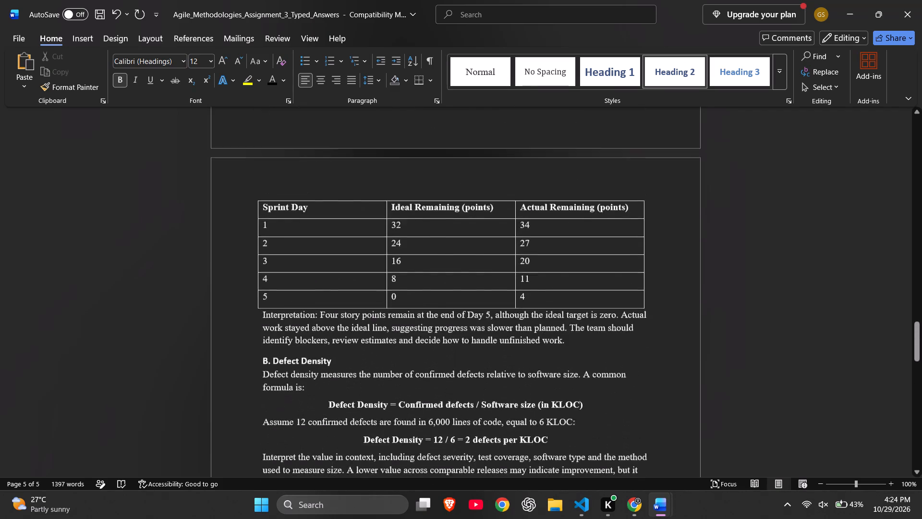
{"action": "scroll", "coordinate": [723, 277], "scroll_direction": "up", "scroll_amount": 10}
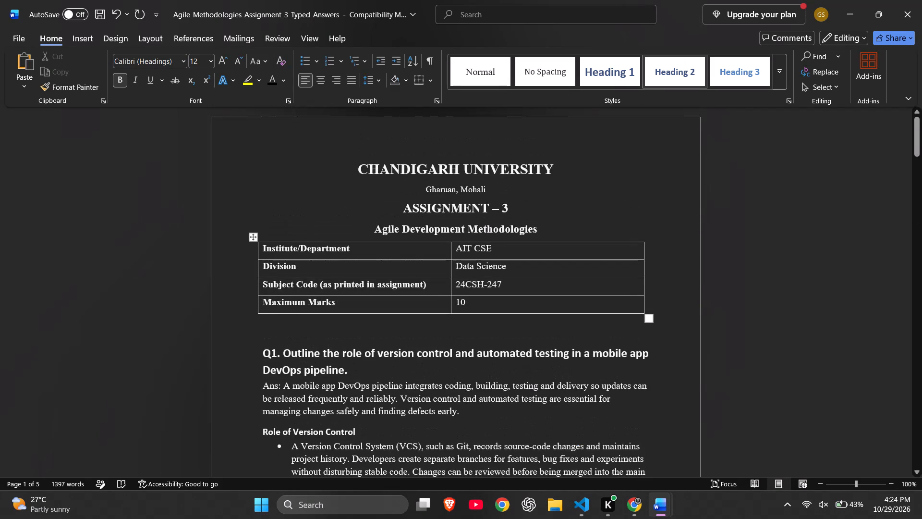
{"action": "left_click", "coordinate": [357, 251]}
{"action": "left_click_drag", "start_coordinate": [357, 251], "coordinate": [258, 251]}
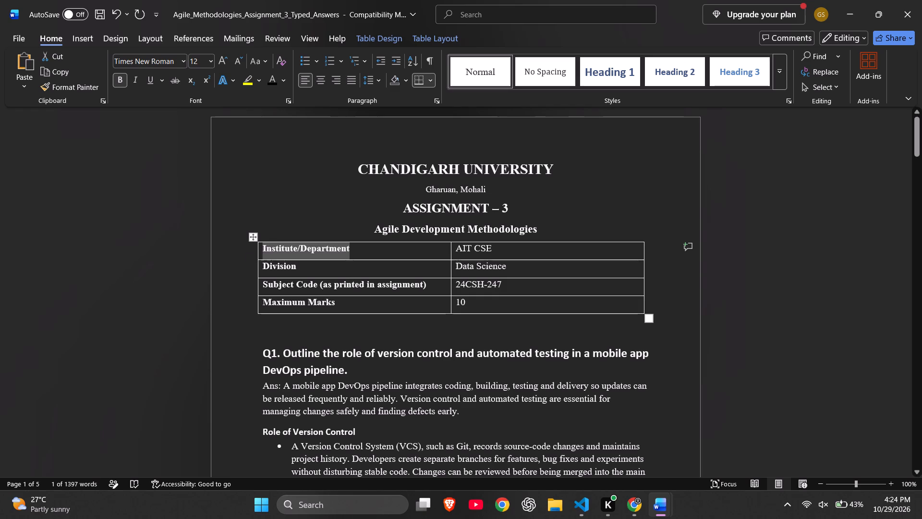
Replace the "Institute/Department" label in the title table's first row with "Submitted By:".
{"action": "key", "text": "BackSpace"}
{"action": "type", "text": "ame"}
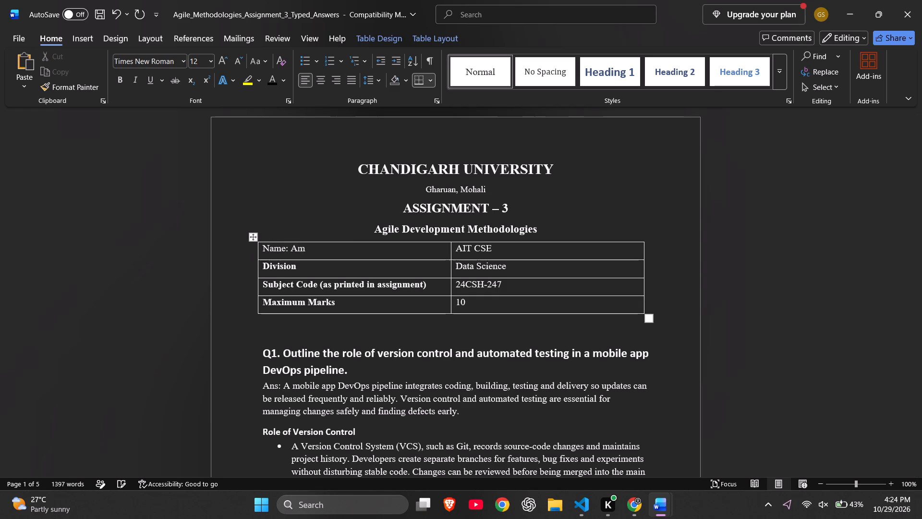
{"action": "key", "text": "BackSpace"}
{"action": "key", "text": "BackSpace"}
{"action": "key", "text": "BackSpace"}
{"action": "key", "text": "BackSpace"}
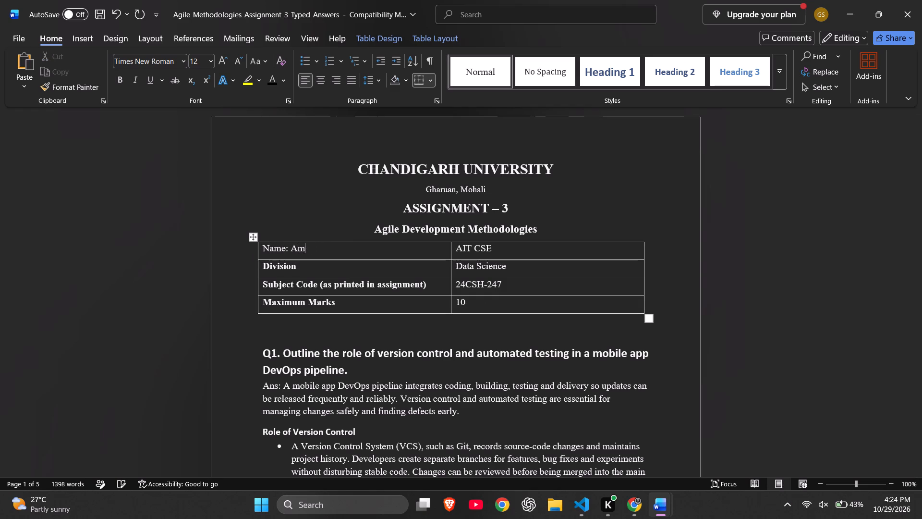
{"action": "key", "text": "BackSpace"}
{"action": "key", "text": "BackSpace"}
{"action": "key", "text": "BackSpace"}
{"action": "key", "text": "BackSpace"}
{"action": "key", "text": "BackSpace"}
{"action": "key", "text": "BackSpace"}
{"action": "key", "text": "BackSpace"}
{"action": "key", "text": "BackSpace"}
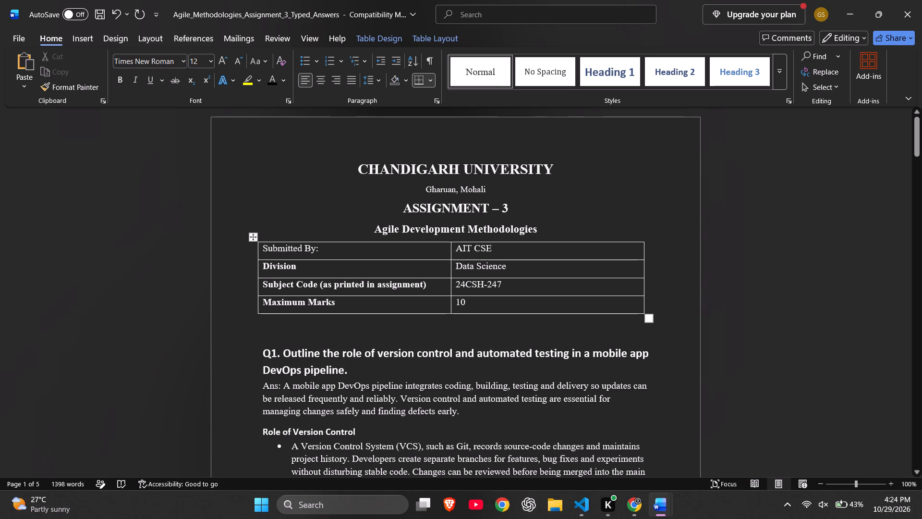
Replace the "Division" label in the title table's second row with "Name:" followed by the student's name.
{"action": "left_click", "coordinate": [305, 272]}
{"action": "key", "text": "BackSpace"}
{"action": "key", "text": "BackSpace"}
{"action": "key", "text": "BackSpace"}
{"action": "key", "text": "BackSpace"}
{"action": "key", "text": "BackSpace"}
{"action": "key", "text": "BackSpace"}
{"action": "key", "text": "BackSpace"}
{"action": "key", "text": "BackSpace"}
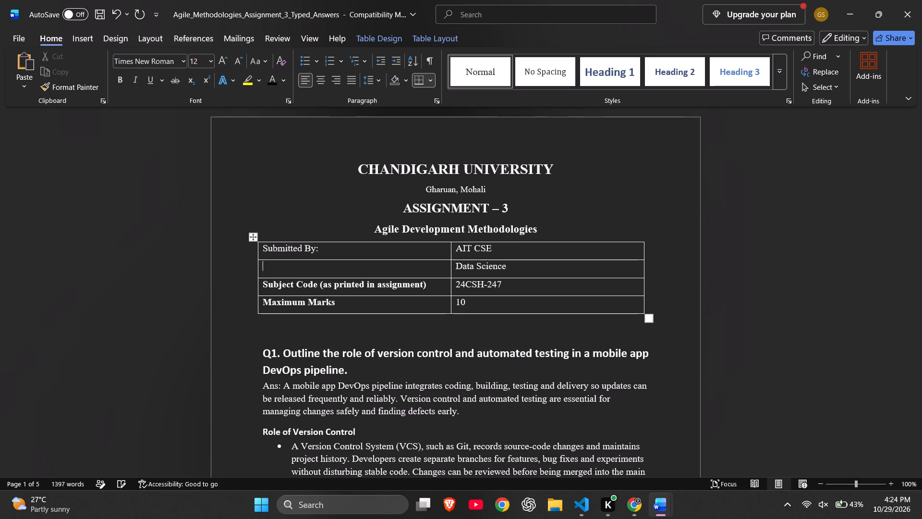
{"action": "key", "text": "BackSpace"}
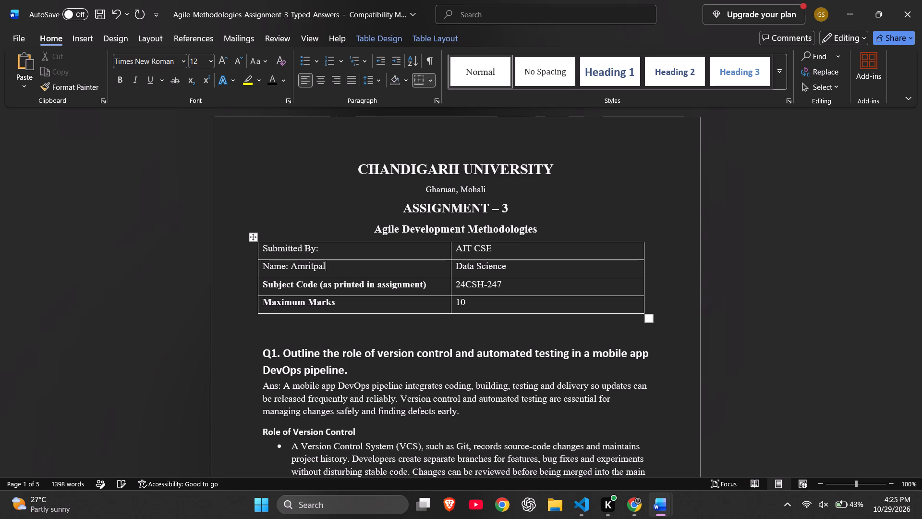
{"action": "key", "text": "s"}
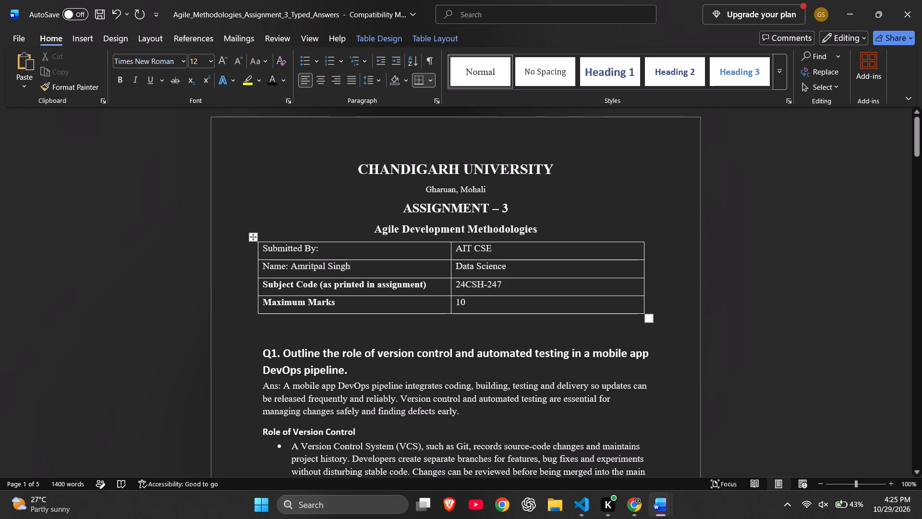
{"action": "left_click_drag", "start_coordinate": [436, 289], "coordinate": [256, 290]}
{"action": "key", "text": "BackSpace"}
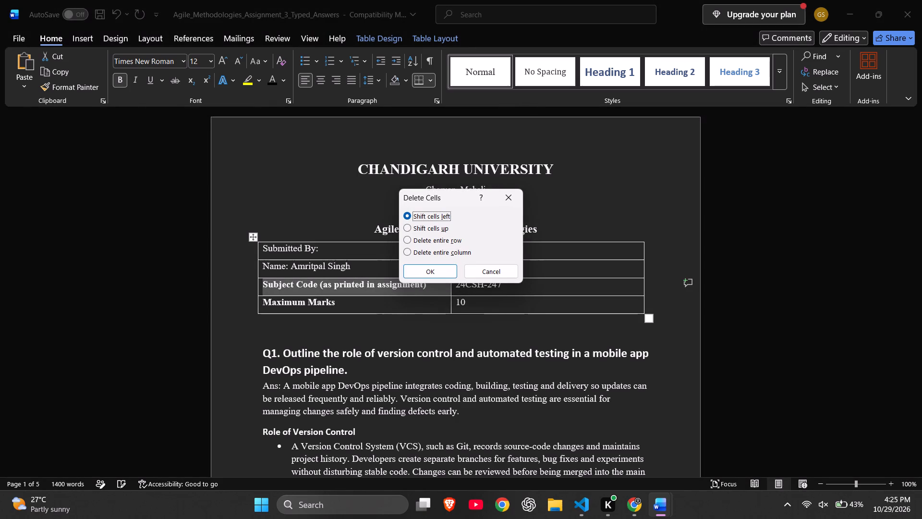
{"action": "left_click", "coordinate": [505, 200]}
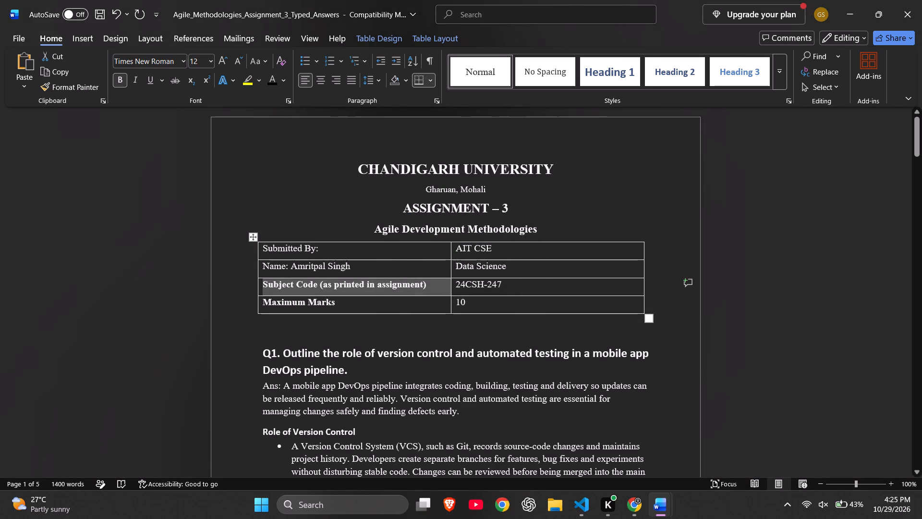
Replace the "Subject Code (as printed in assignment)" label in the title table's third row with "UID:" followed by the student's UID.
{"action": "left_click", "coordinate": [431, 283]}
{"action": "key", "text": "BackSpace"}
{"action": "key", "text": "BackSpace"}
{"action": "key", "text": "BackSpace"}
{"action": "key", "text": "BackSpace"}
{"action": "key", "text": "BackSpace"}
{"action": "key", "text": "BackSpace"}
{"action": "key", "text": "BackSpace"}
{"action": "key", "text": "BackSpace"}
{"action": "key", "text": "BackSpace"}
{"action": "key", "text": "BackSpace"}
{"action": "key", "text": "BackSpace"}
{"action": "key", "text": "BackSpace"}
{"action": "key", "text": "BackSpace"}
{"action": "key", "text": "BackSpace"}
{"action": "key", "text": "BackSpace"}
{"action": "key", "text": "BackSpace"}
{"action": "key", "text": "BackSpace"}
{"action": "key", "text": "BackSpace"}
{"action": "key", "text": "BackSpace"}
{"action": "key", "text": "BackSpace"}
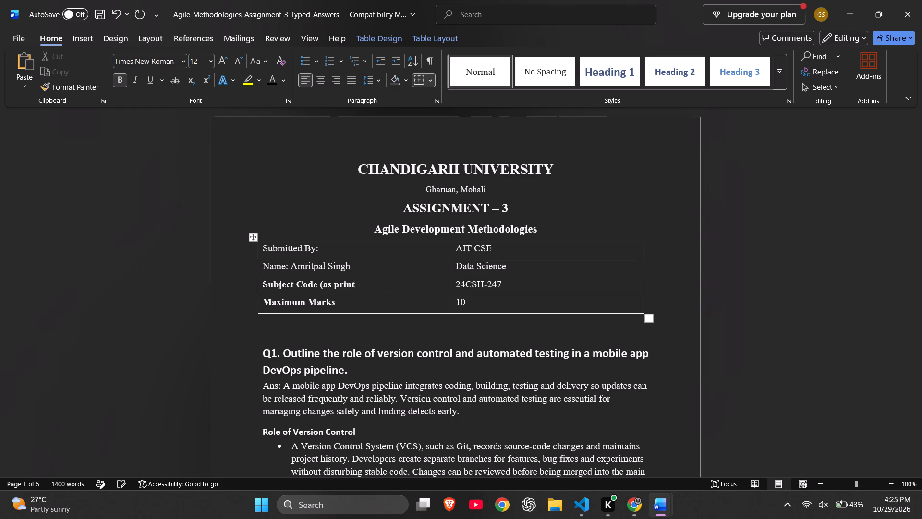
{"action": "key", "text": "BackSpace"}
{"action": "key", "text": "BackSpace"}
{"action": "key", "text": "BackSpace"}
{"action": "key", "text": "BackSpace"}
{"action": "key", "text": "BackSpace"}
{"action": "key", "text": "BackSpace"}
{"action": "key", "text": "BackSpace"}
{"action": "key", "text": "BackSpace"}
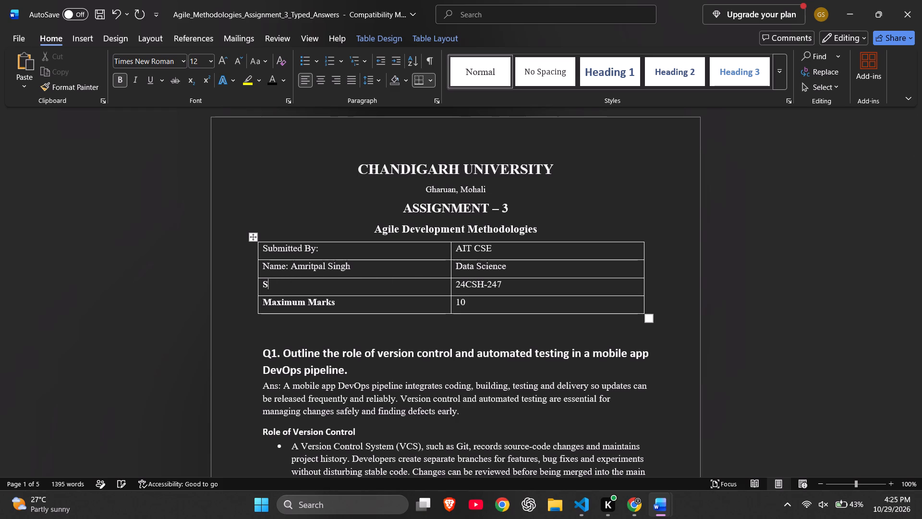
{"action": "key", "text": "BackSpace"}
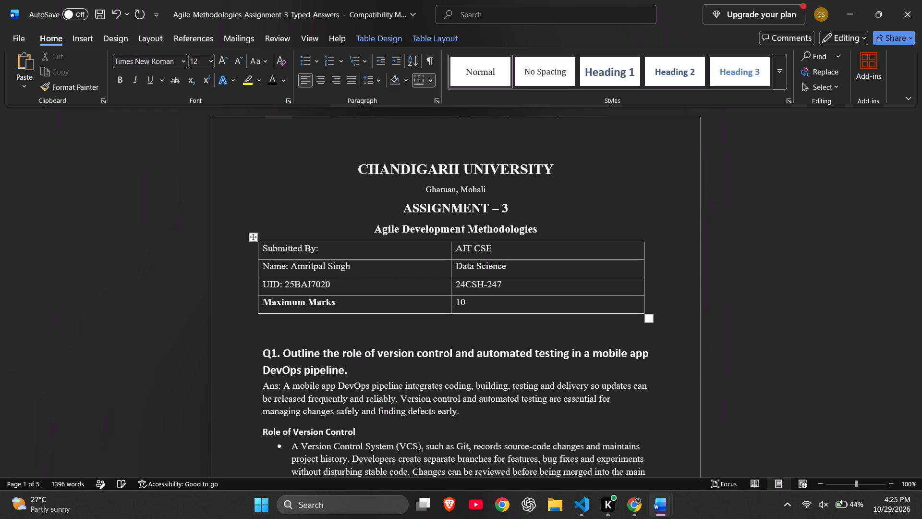
Replace the "Maximum Marks" label in the title table's first column with "Section: 25AML-7".
{"action": "left_click", "coordinate": [338, 304]}
{"action": "key", "text": "BackSpace"}
{"action": "key", "text": "BackSpace"}
{"action": "key", "text": "BackSpace"}
{"action": "key", "text": "BackSpace"}
{"action": "key", "text": "BackSpace"}
{"action": "key", "text": "BackSpace"}
{"action": "key", "text": "BackSpace"}
{"action": "key", "text": "BackSpace"}
{"action": "key", "text": "BackSpace"}
{"action": "key", "text": "BackSpace"}
{"action": "key", "text": "BackSpace"}
{"action": "key", "text": "BackSpace"}
{"action": "key", "text": "BackSpace"}
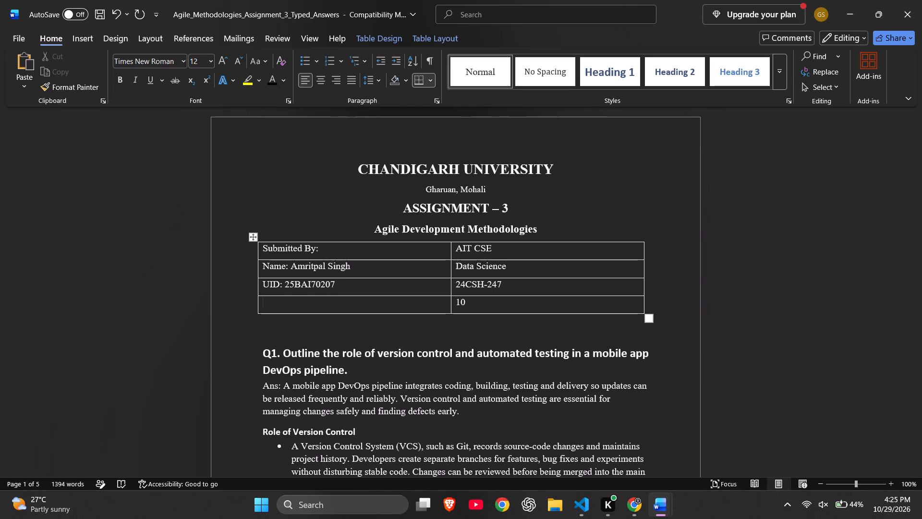
{"action": "type", "text": "SECTION"}
{"action": "key", "text": "BackSpace"}
{"action": "key", "text": "BackSpace"}
{"action": "key", "text": "BackSpace"}
{"action": "key", "text": "BackSpace"}
{"action": "key", "text": "BackSpace"}
{"action": "key", "text": "BackSpace"}
{"action": "type", "text": "ex"}
{"action": "key", "text": "BackSpace"}
{"action": "type", "text": "ction"}
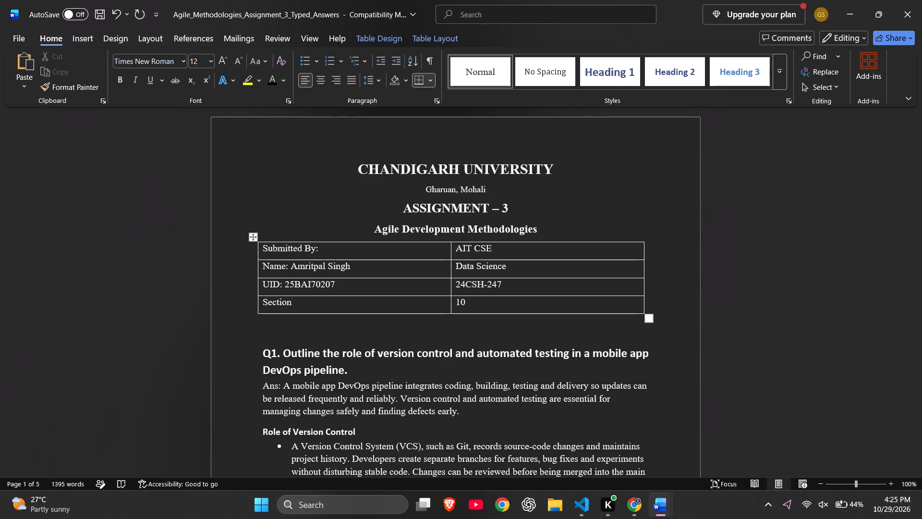
{"action": "key", "text": "2"}
{"action": "type", "text": "5AML0"}
{"action": "key", "text": "BackSpace"}
{"action": "type", "text": "-7"}
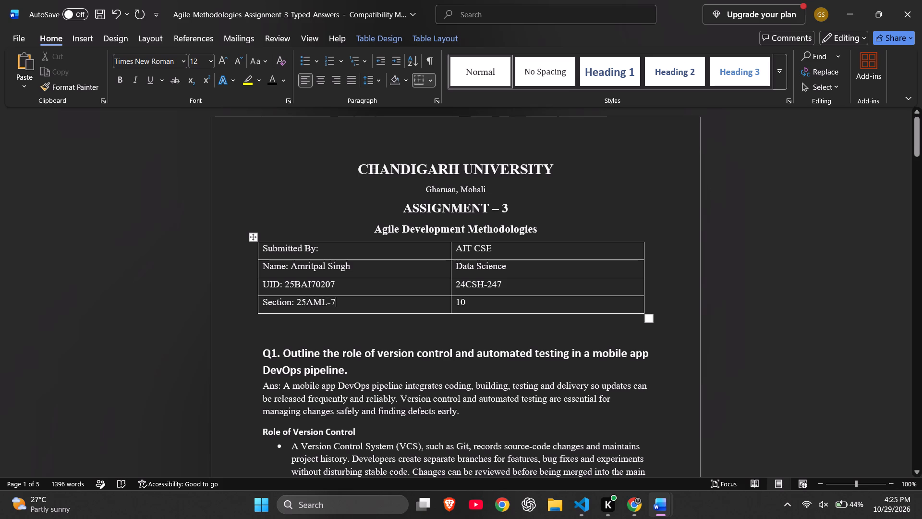
Replace "AIT CSE" in the first row of the title table's second column with "Submitted To:".
{"action": "left_click", "coordinate": [497, 256]}
{"action": "key", "text": "BackSpace"}
{"action": "key", "text": "BackSpace"}
{"action": "key", "text": "BackSpace"}
{"action": "key", "text": "BackSpace"}
{"action": "key", "text": "BackSpace"}
{"action": "key", "text": "BackSpace"}
{"action": "key", "text": "BackSpace"}
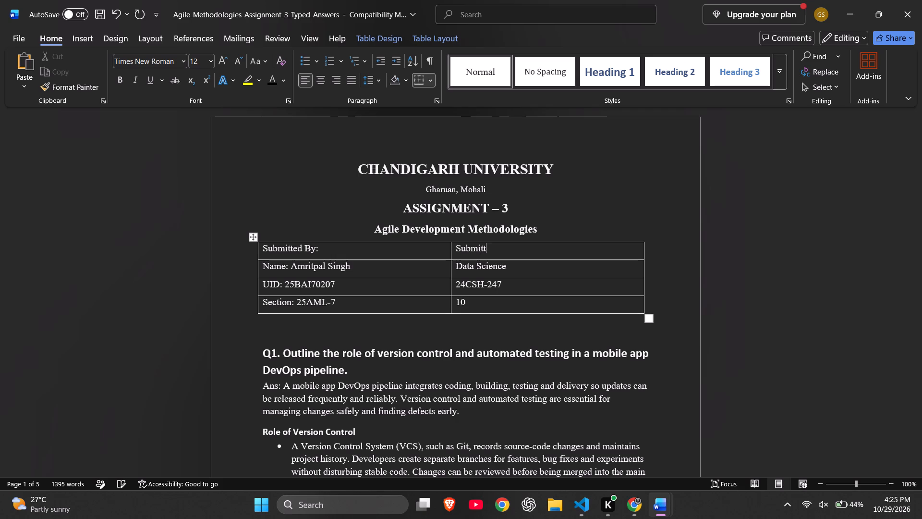
{"action": "key", "text": "BackSpace"}
{"action": "key", "text": "BackSpace"}
{"action": "key", "text": "BackSpace"}
{"action": "type", "text": "o:"}
Replace "Data Science" in the title table's second column with "Name:" followed by the recipient's name.
{"action": "left_click", "coordinate": [509, 267]}
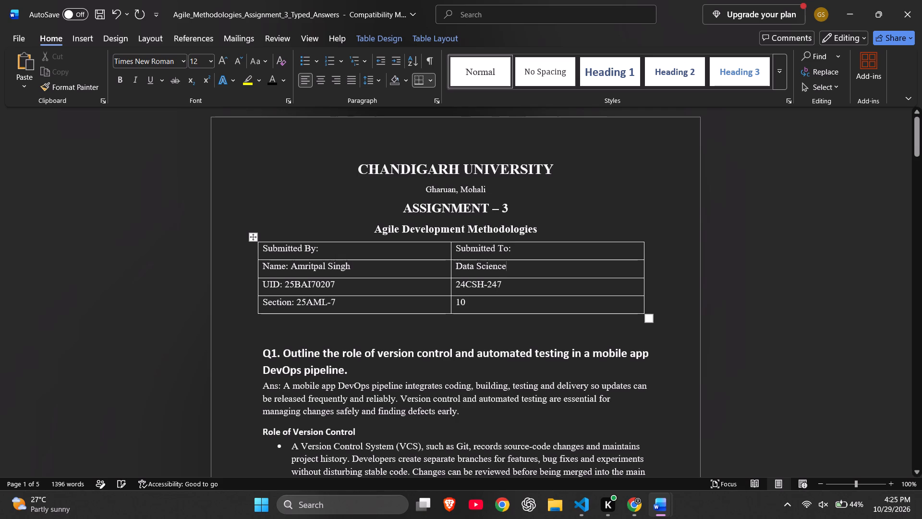
{"action": "key", "text": "BackSpace"}
{"action": "key", "text": "BackSpace"}
{"action": "key", "text": "BackSpace"}
{"action": "key", "text": "BackSpace"}
{"action": "key", "text": "BackSpace"}
{"action": "key", "text": "BackSpace"}
{"action": "key", "text": "BackSpace"}
{"action": "key", "text": "BackSpace"}
{"action": "key", "text": "BackSpace"}
{"action": "key", "text": "BackSpace"}
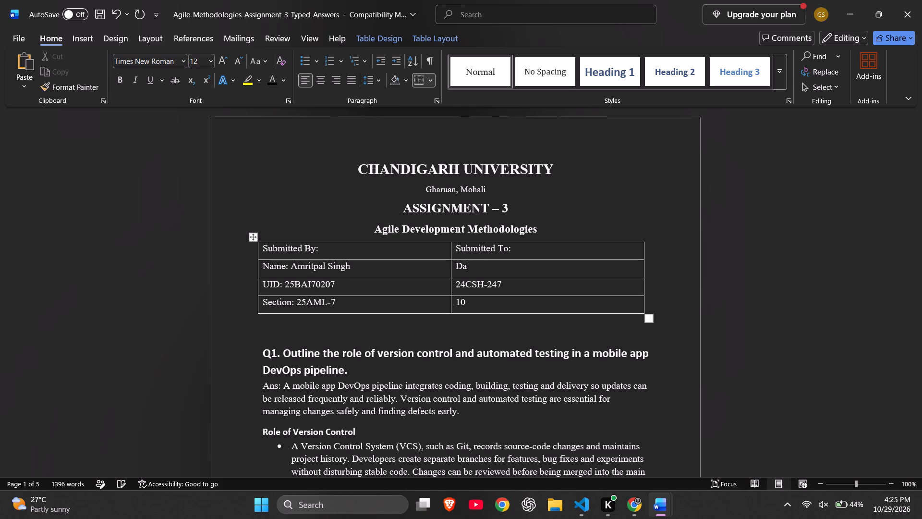
{"action": "key", "text": "BackSpace"}
{"action": "key", "text": "BackSpace"}
{"action": "key", "text": "BackSpace"}
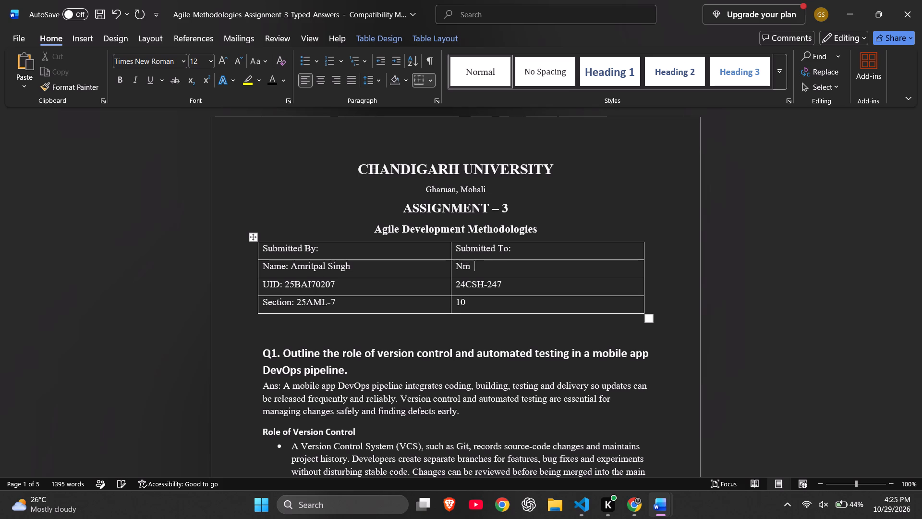
{"action": "key", "text": "BackSpace"}
{"action": "type", "text": "ame"}
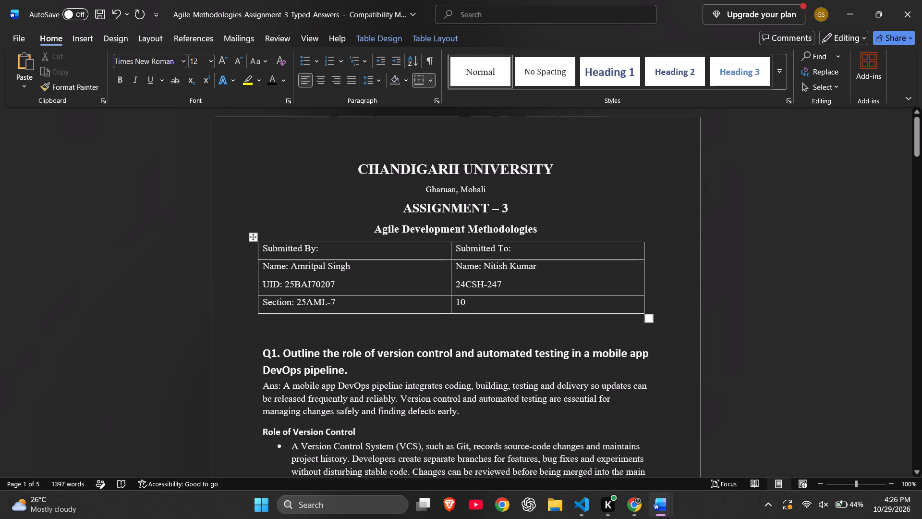
{"action": "left_click", "coordinate": [505, 284]}
{"action": "key", "text": "BackSpace"}
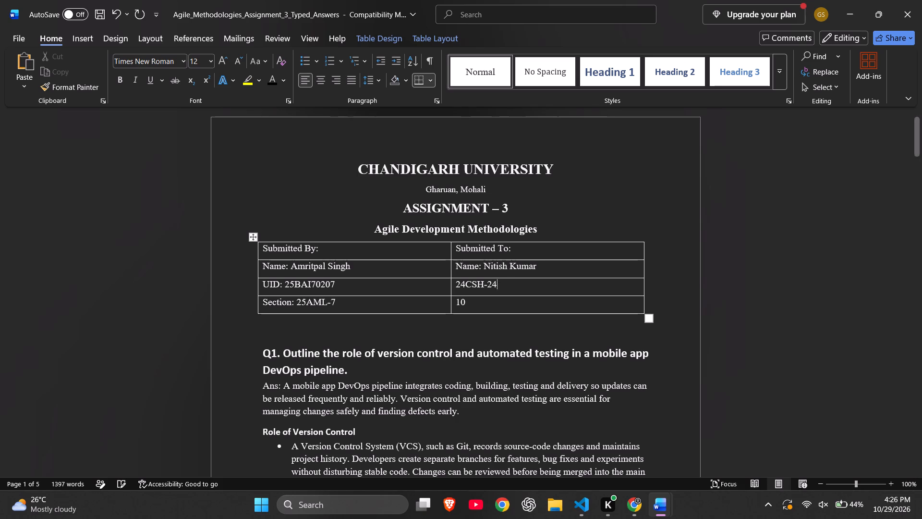
{"action": "key", "text": "BackSpace"}
{"action": "key", "text": "BackSpace"}
{"action": "key", "text": "BackSpace"}
{"action": "key", "text": "BackSpace"}
{"action": "key", "text": "BackSpace"}
{"action": "key", "text": "BackSpace"}
{"action": "key", "text": "BackSpace"}
{"action": "key", "text": "BackSpace"}
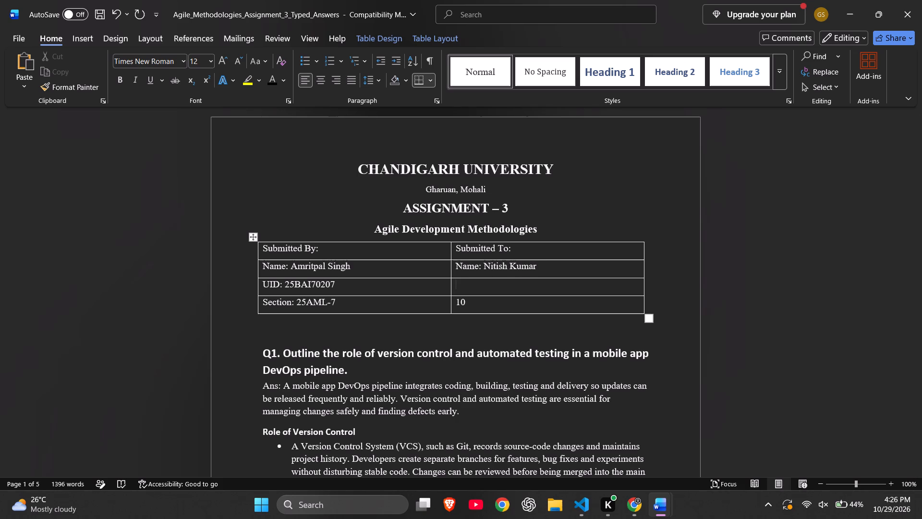
{"action": "key", "text": "s"}
{"action": "key", "text": "BackSpace"}
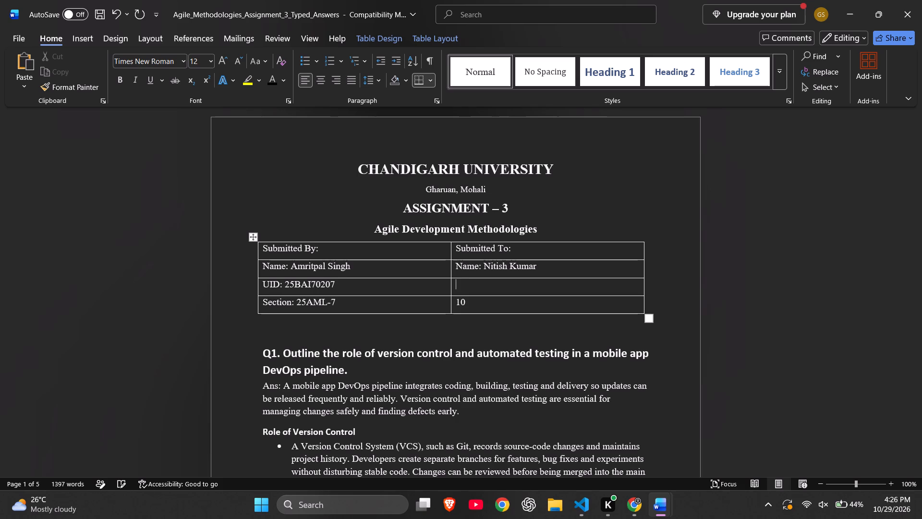
{"action": "key", "text": "d"}
{"action": "type", "text": "ate of"}
{"action": "key", "text": "space"}
Enter 10/Oct/2026 as the date after the "Date of Submission:" label.
{"action": "type", "text": "10"}
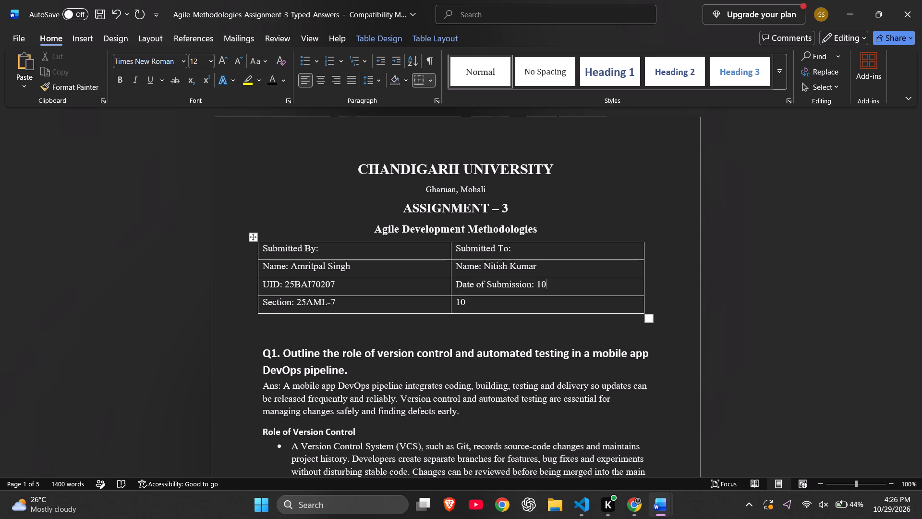
{"action": "key", "text": "slash"}
{"action": "type", "text": "oct"}
{"action": "key", "text": "BackSpace"}
{"action": "key", "text": "BackSpace"}
{"action": "key", "text": "BackSpace"}
{"action": "type", "text": "OCT"}
{"action": "type", "text": "==="}
{"action": "key", "text": "BackSpace"}
{"action": "key", "text": "BackSpace"}
{"action": "key", "text": "BackSpace"}
{"action": "key", "text": "BackSpace"}
{"action": "key", "text": "BackSpace"}
{"action": "key", "text": "BackSpace"}
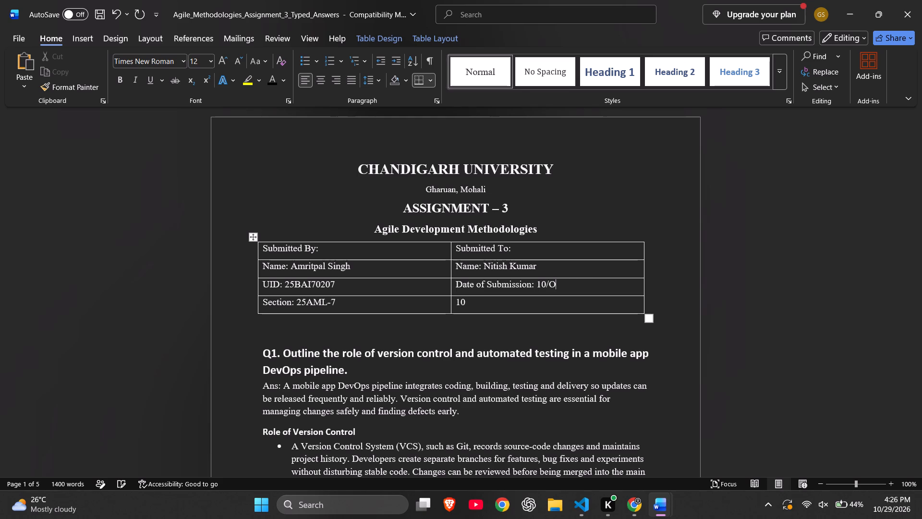
{"action": "type", "text": "cy"}
{"action": "key", "text": "BackSpace"}
{"action": "key", "text": "y"}
{"action": "key", "text": "BackSpace"}
{"action": "key", "text": "t"}
{"action": "key", "text": "slash"}
{"action": "type", "text": "2026"}
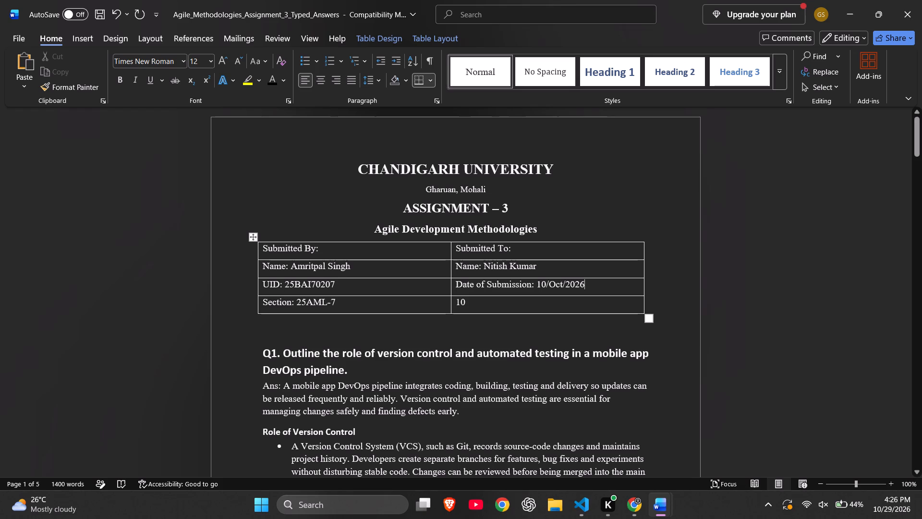
Clear the "10" from the last cell of the title table's second column.
{"action": "left_click", "coordinate": [480, 302]}
{"action": "key", "text": "BackSpace"}
{"action": "key", "text": "BackSpace"}
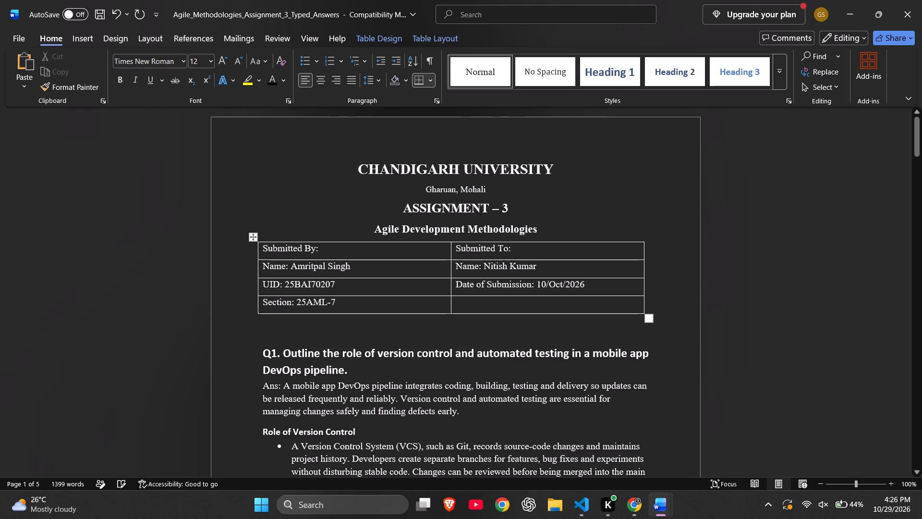
Merge the "Date of Submission" cell with the empty cell below it in the title table.
{"action": "left_click_drag", "start_coordinate": [457, 286], "coordinate": [582, 297]}
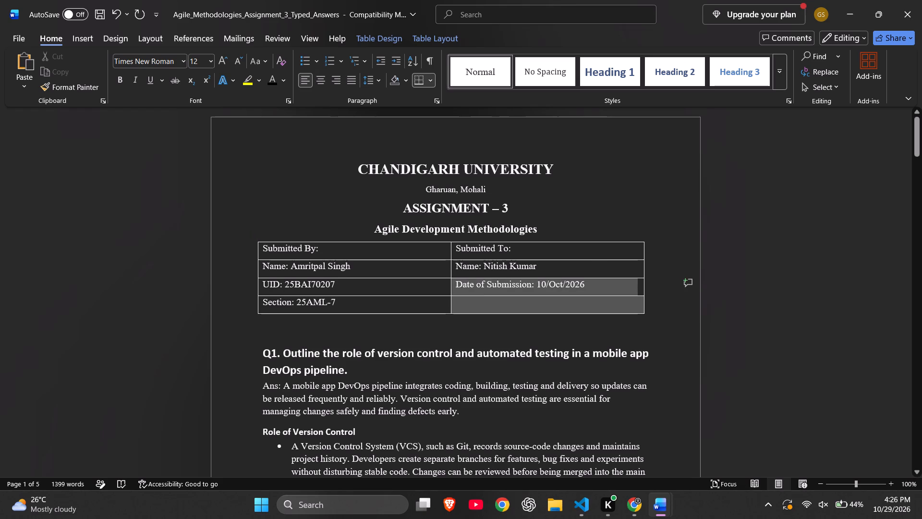
{"action": "left_click_drag", "start_coordinate": [582, 297], "coordinate": [584, 297]}
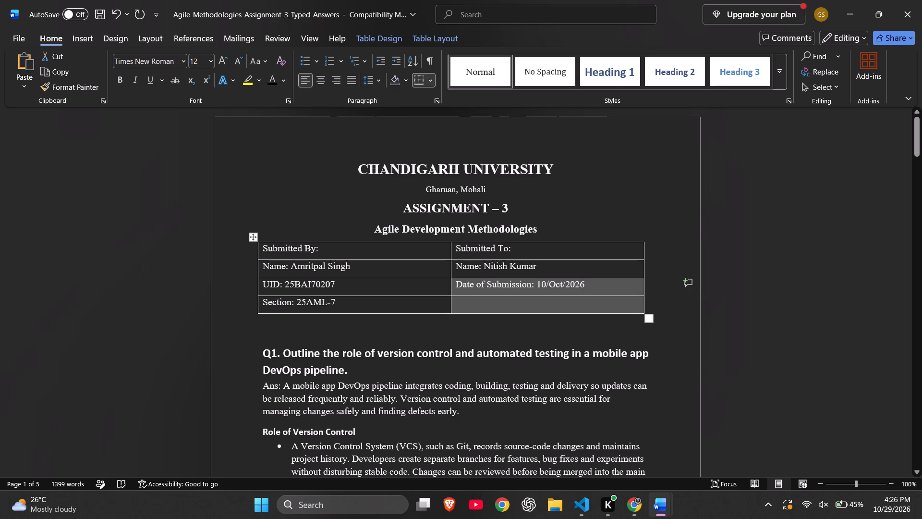
{"action": "right_click", "coordinate": [635, 302]}
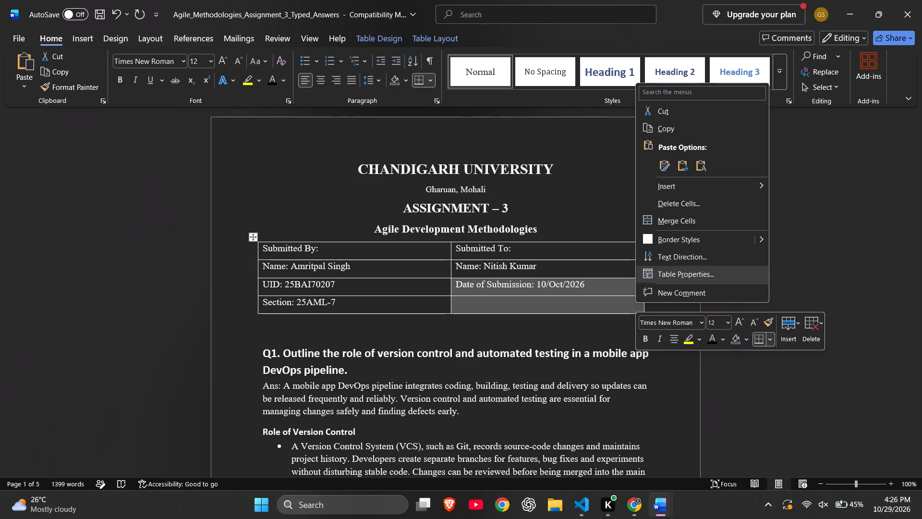
{"action": "left_click", "coordinate": [686, 221]}
{"action": "left_click", "coordinate": [772, 251]}
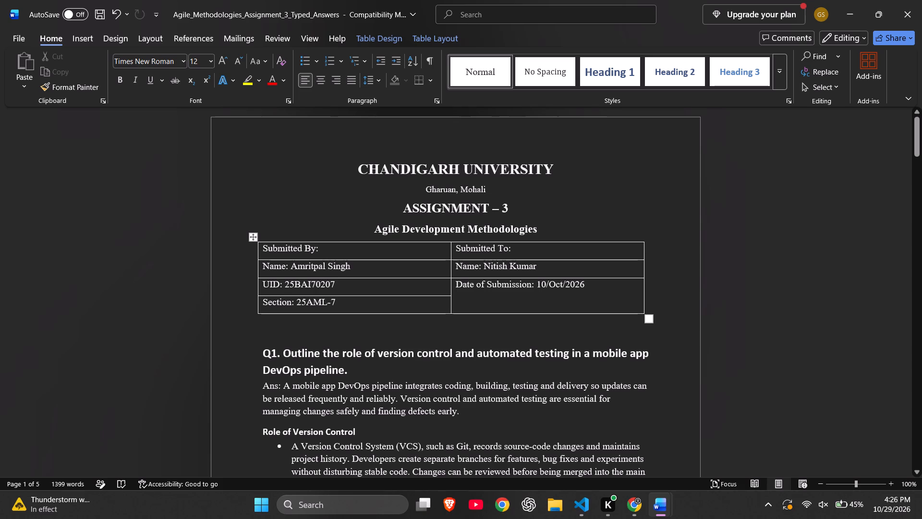
{"action": "left_click", "coordinate": [722, 263]}
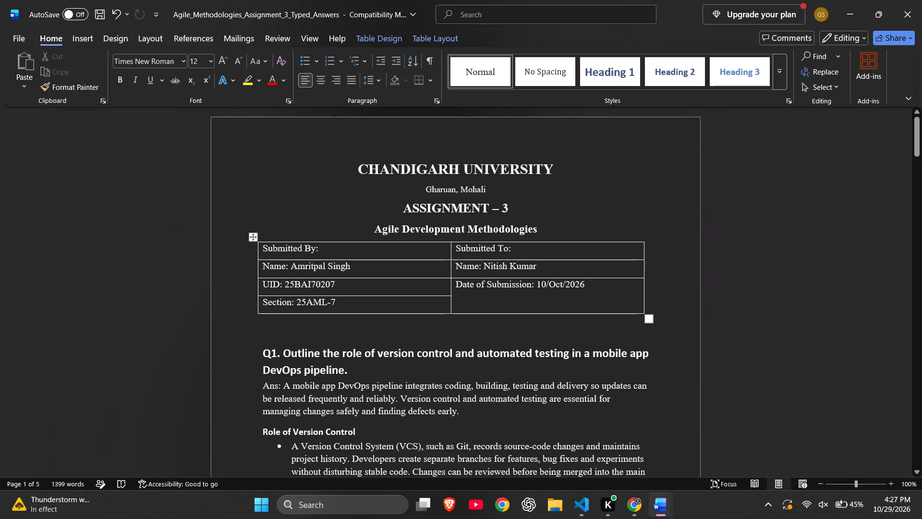
Add the course code "(25CSH-242)" after the "Agile Development Methodologies" title, separated by a space.
{"action": "left_click", "coordinate": [538, 228]}
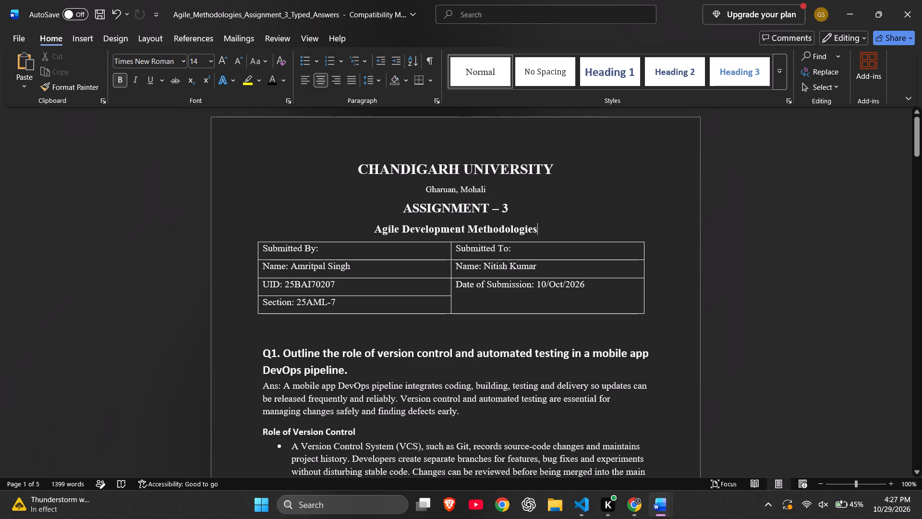
{"action": "key", "text": "shift+parenleft"}
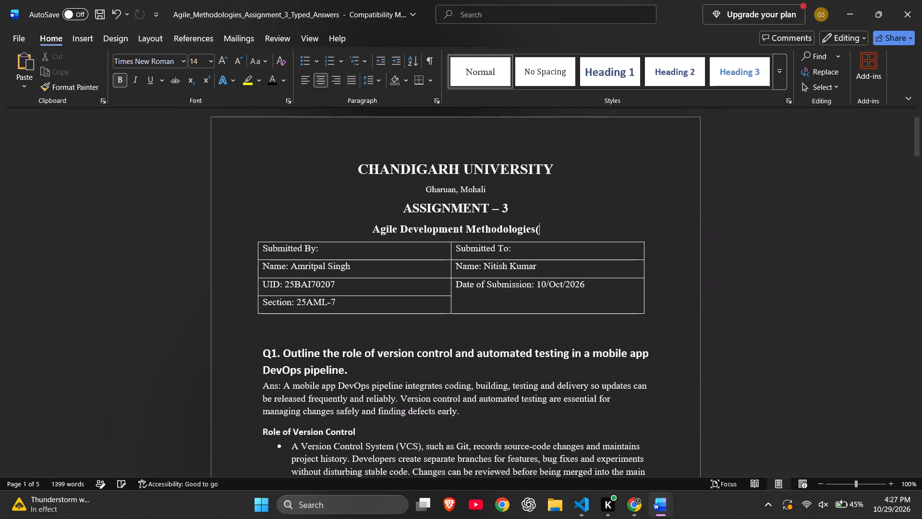
{"action": "key", "text": "shift+parenright"}
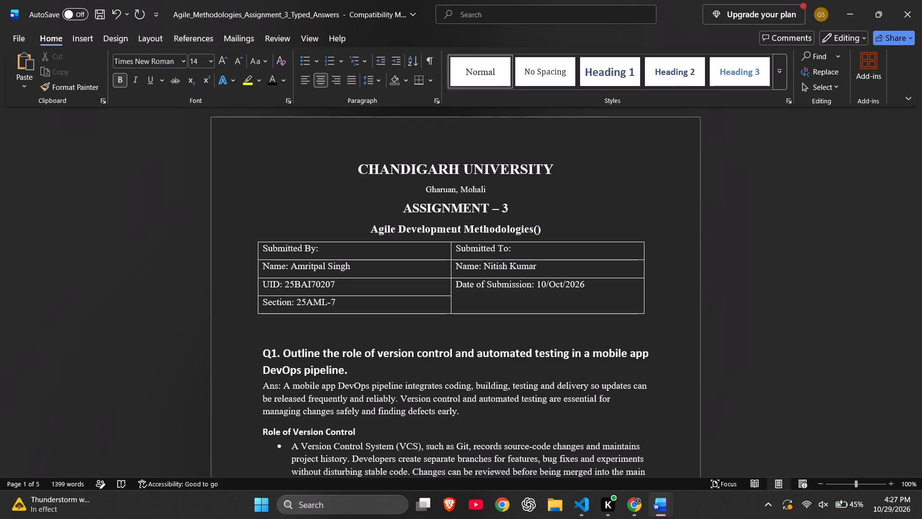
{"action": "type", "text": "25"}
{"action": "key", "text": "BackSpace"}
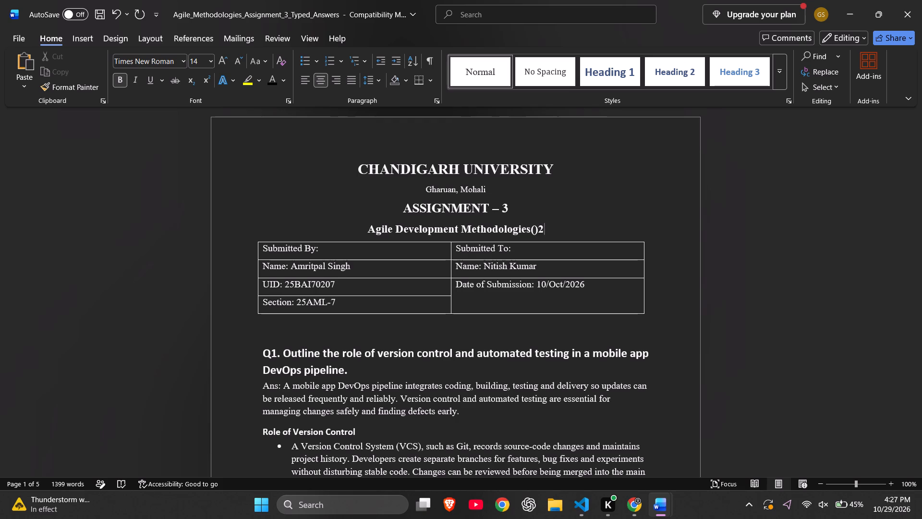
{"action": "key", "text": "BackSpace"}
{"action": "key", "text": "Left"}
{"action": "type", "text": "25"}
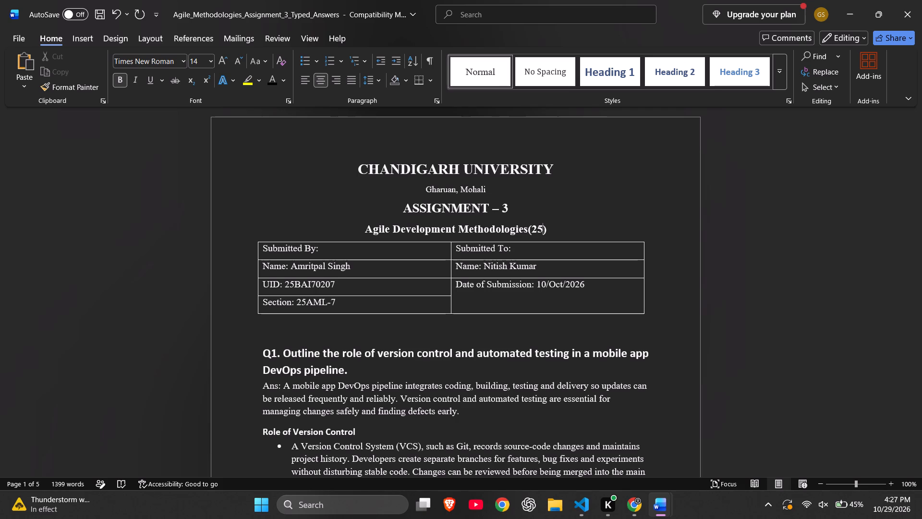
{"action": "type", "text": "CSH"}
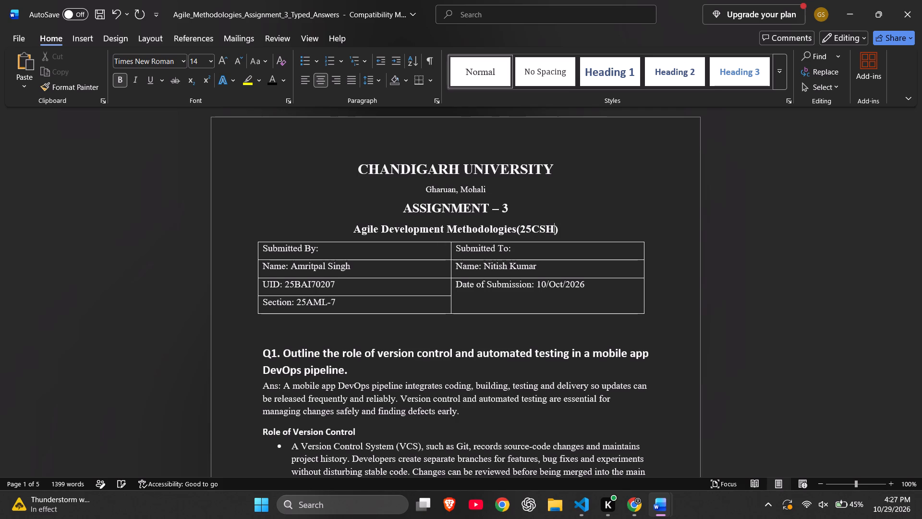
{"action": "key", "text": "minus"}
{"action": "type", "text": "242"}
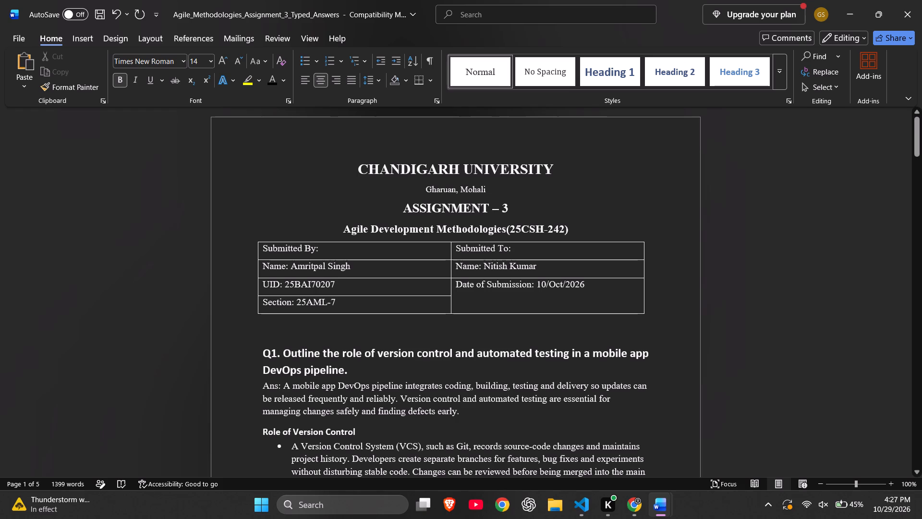
{"action": "left_click", "coordinate": [505, 232]}
{"action": "key", "text": "space"}
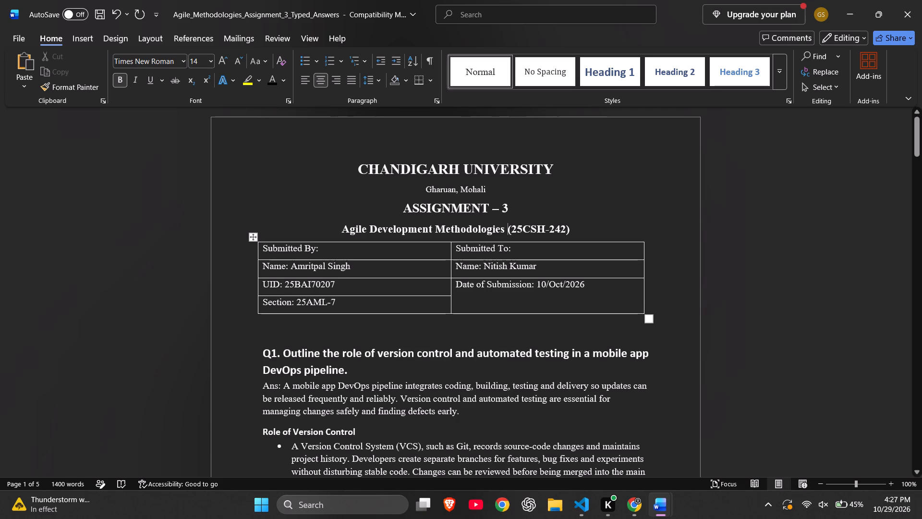
Append "(B)" to the section value 25AML-7 in the title table.
{"action": "left_click", "coordinate": [345, 307]}
{"action": "type", "text": "()"}
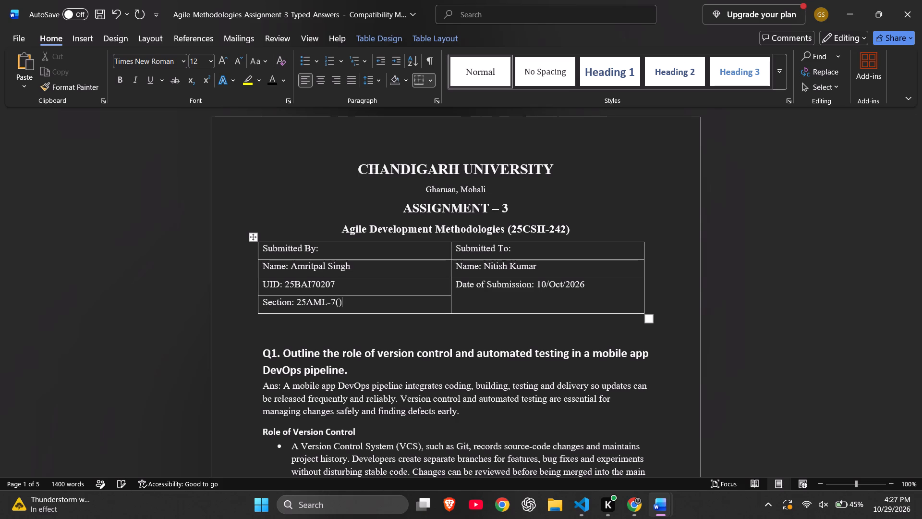
{"action": "key", "text": "Left"}
Save the document as a PDF in the Downloads folder, naming it with the student's name, UID and "Agile", separated by underscores.
{"action": "scroll", "coordinate": [478, 321], "scroll_direction": "down", "scroll_amount": 2}
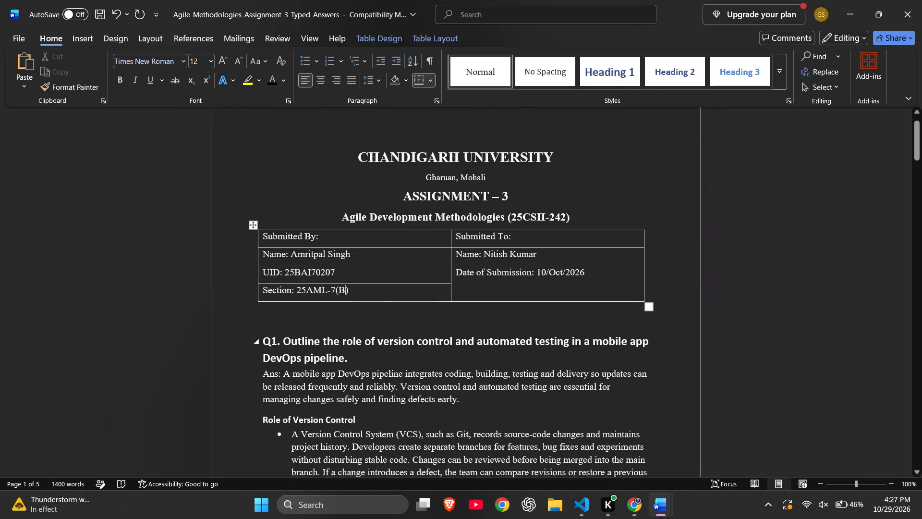
{"action": "scroll", "coordinate": [478, 321], "scroll_direction": "down", "scroll_amount": 19}
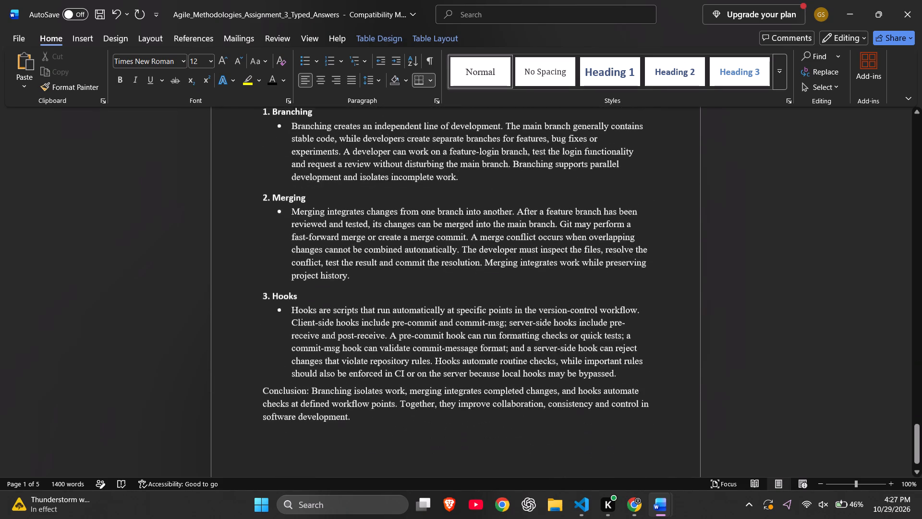
{"action": "scroll", "coordinate": [478, 321], "scroll_direction": "up", "scroll_amount": 17}
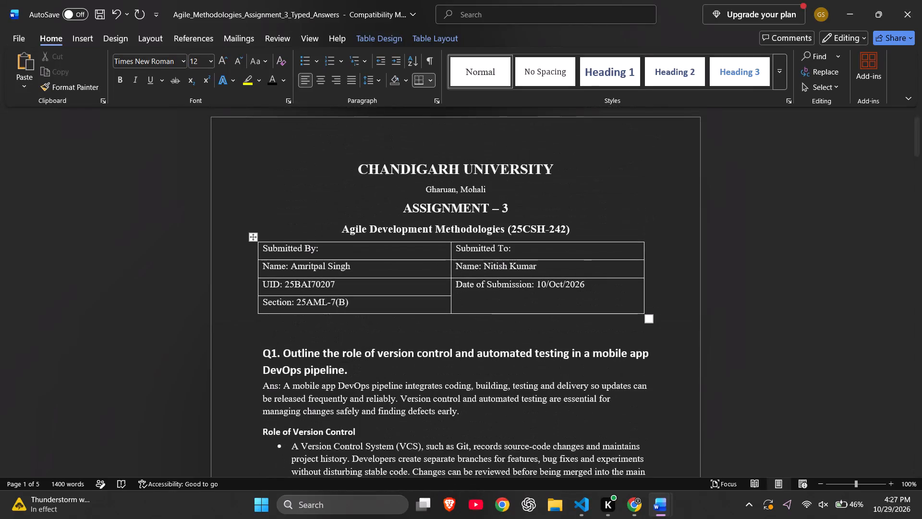
{"action": "left_click", "coordinate": [13, 37]}
{"action": "left_click", "coordinate": [47, 220]}
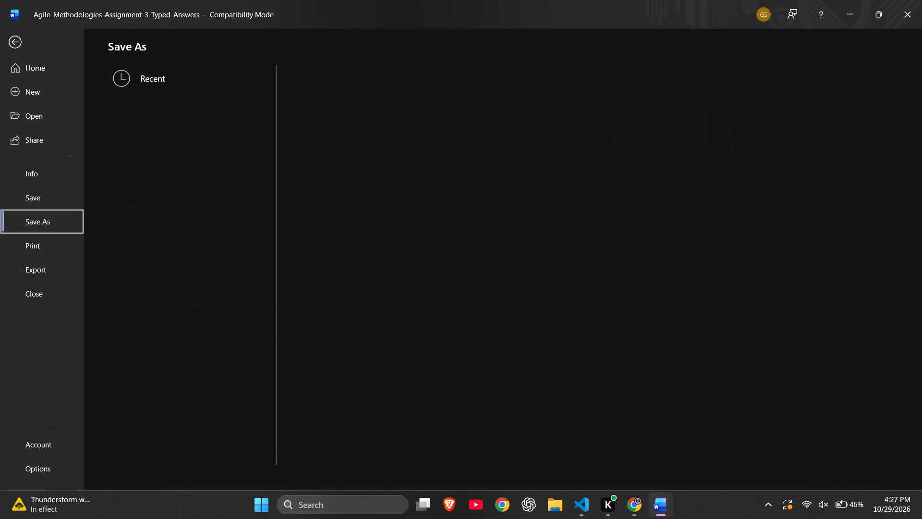
{"action": "left_click", "coordinate": [404, 129]}
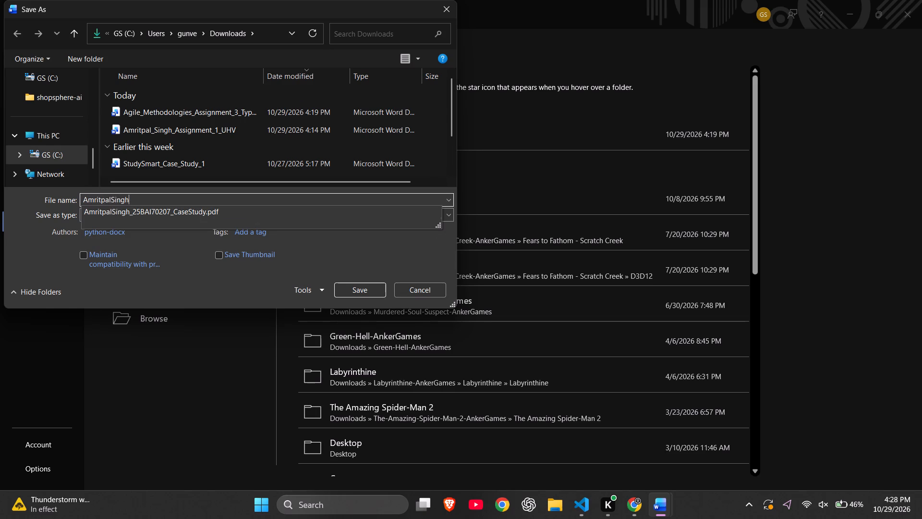
{"action": "key", "text": "shift+underscore"}
{"action": "type", "text": "25"}
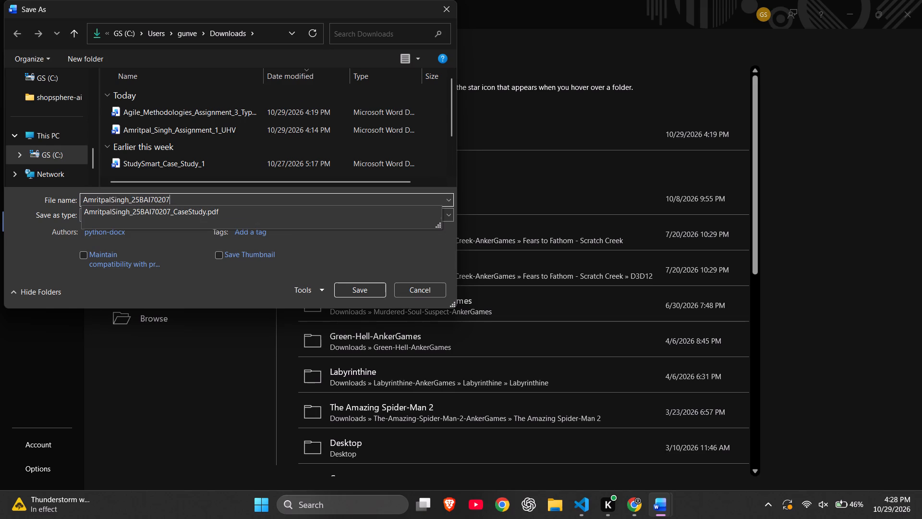
{"action": "key", "text": "shift+underscore"}
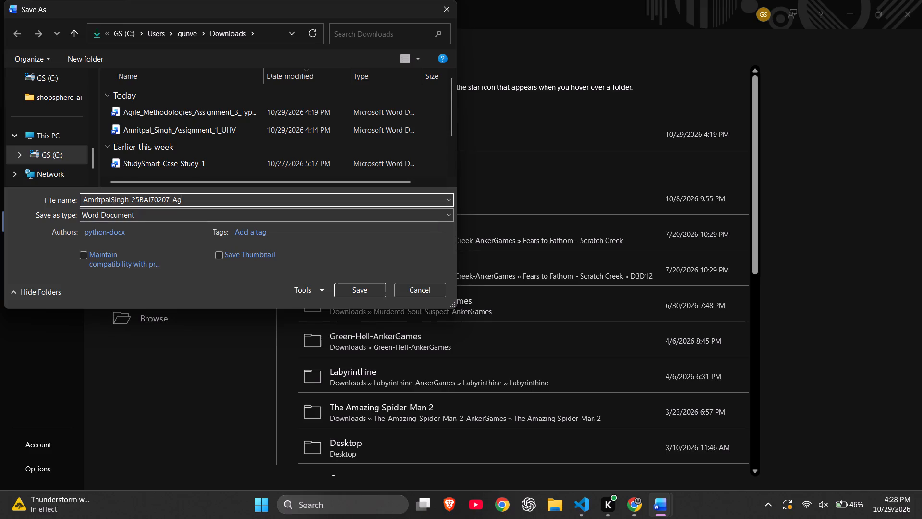
{"action": "left_click", "coordinate": [156, 213]}
{"action": "left_click", "coordinate": [133, 281]}
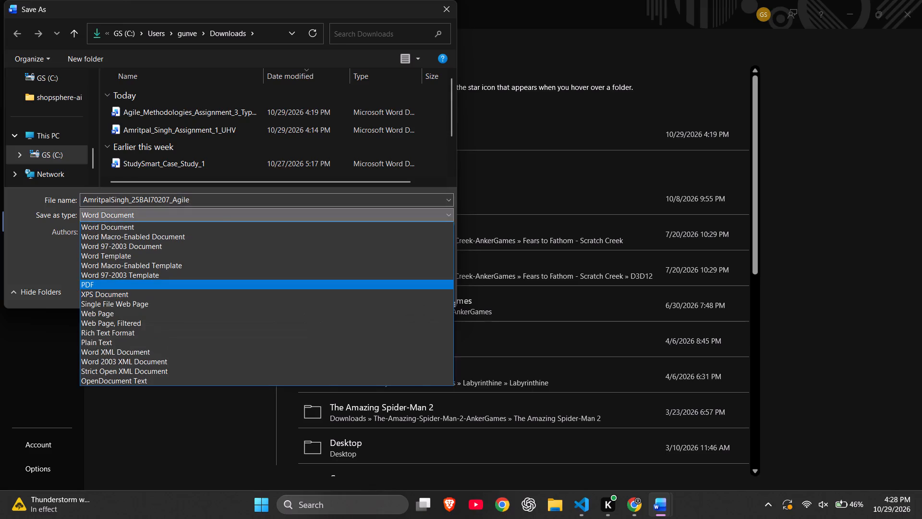
{"action": "left_click", "coordinate": [367, 308]}
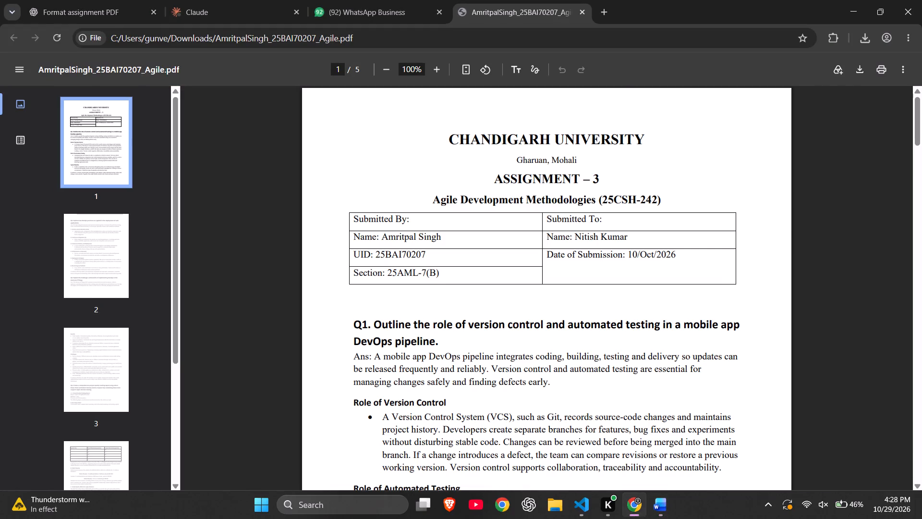
Review the exported PDF in Chrome from the title block through the final answer and back to the first page.
{"action": "scroll", "coordinate": [464, 304], "scroll_direction": "up", "scroll_amount": 1}
{"action": "scroll", "coordinate": [464, 304], "scroll_direction": "down", "scroll_amount": 2}
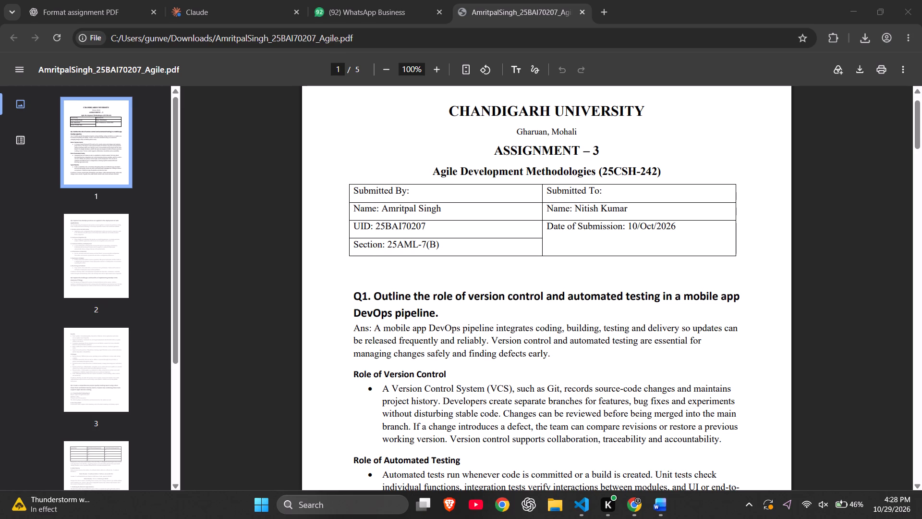
{"action": "scroll", "coordinate": [592, 248], "scroll_direction": "down", "scroll_amount": 8}
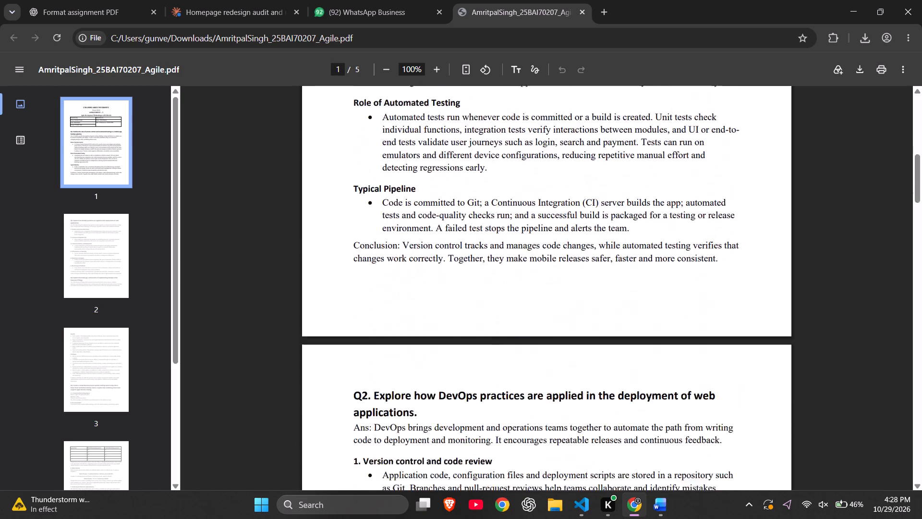
{"action": "scroll", "coordinate": [592, 248], "scroll_direction": "down", "scroll_amount": 7}
{"action": "scroll", "coordinate": [592, 248], "scroll_direction": "up", "scroll_amount": 2}
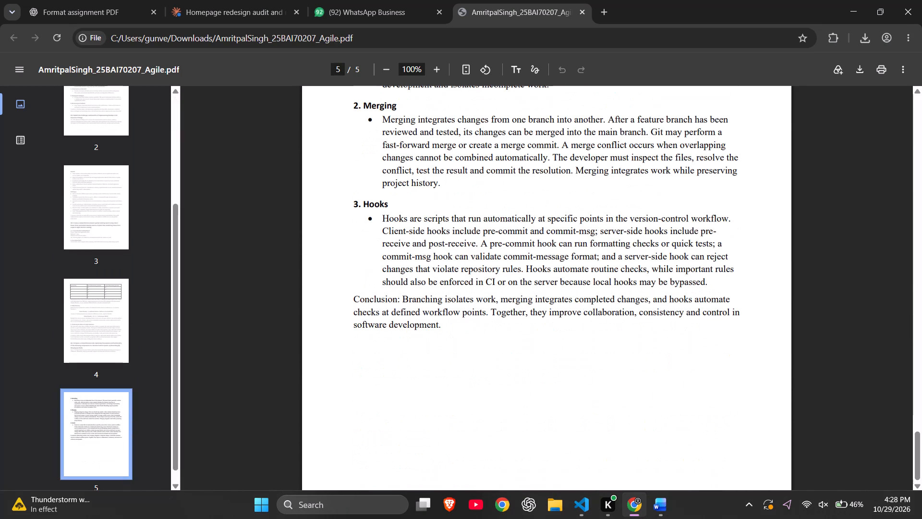
{"action": "scroll", "coordinate": [592, 248], "scroll_direction": "up", "scroll_amount": 6}
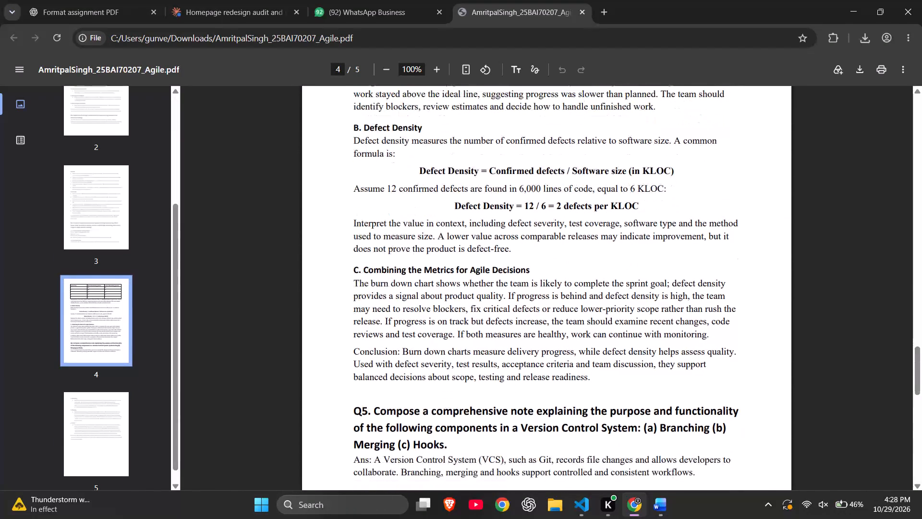
{"action": "scroll", "coordinate": [592, 248], "scroll_direction": "up", "scroll_amount": 7}
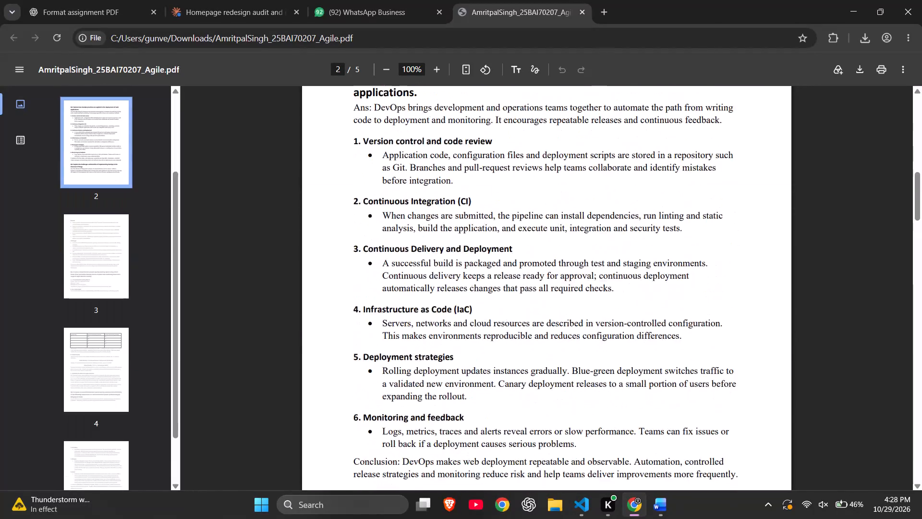
{"action": "scroll", "coordinate": [592, 248], "scroll_direction": "up", "scroll_amount": 6}
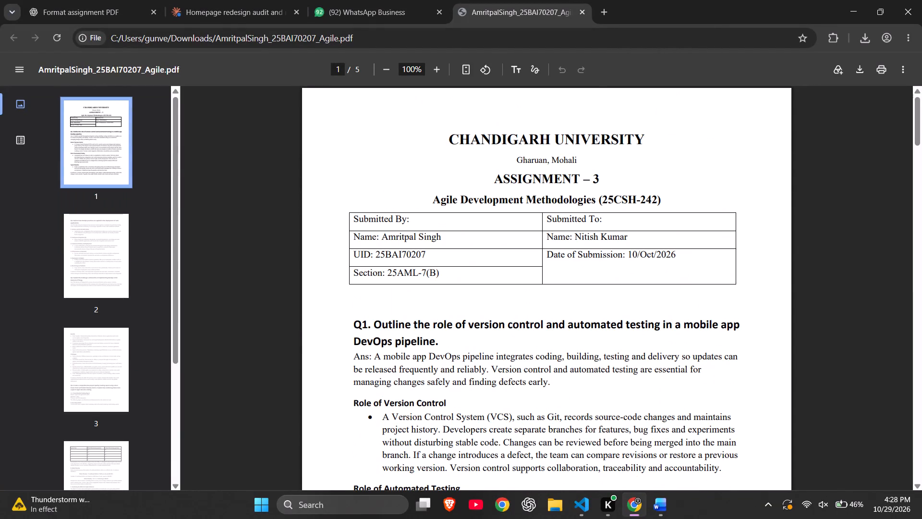
Search the web for "cuims" in a new browser tab.
{"action": "left_click", "coordinate": [605, 8]}
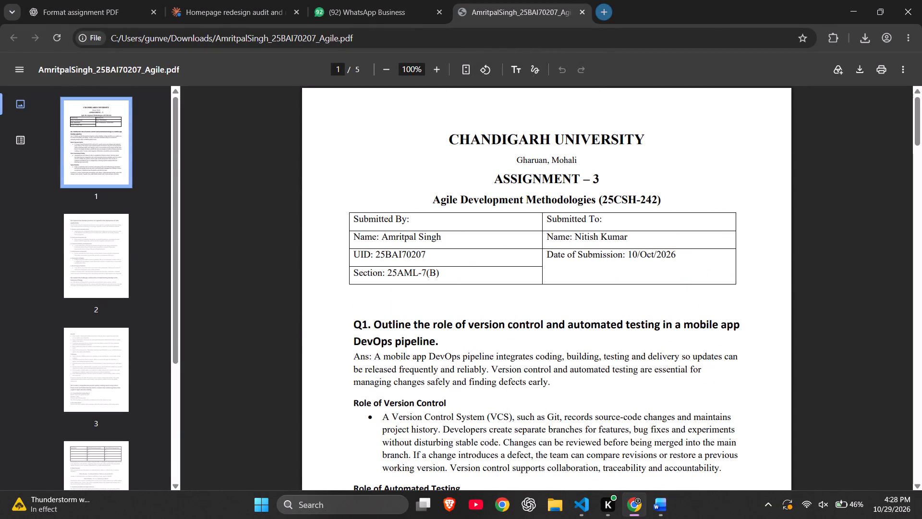
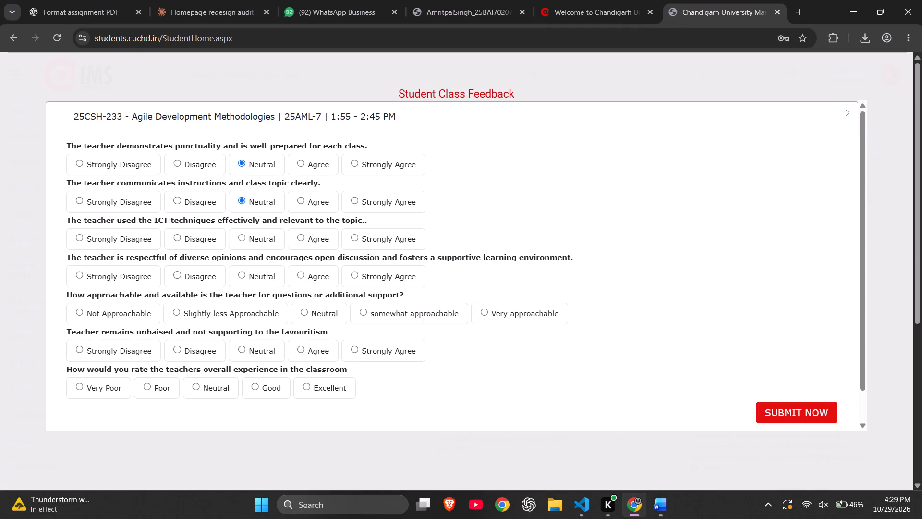
Answer the remaining feedback questions for the 1:55 - 2:45 PM Agile Development Methodologies class as Neutral and submit the feedback.
{"action": "left_click", "coordinate": [262, 279]}
{"action": "left_click", "coordinate": [311, 308]}
{"action": "left_click", "coordinate": [311, 309]}
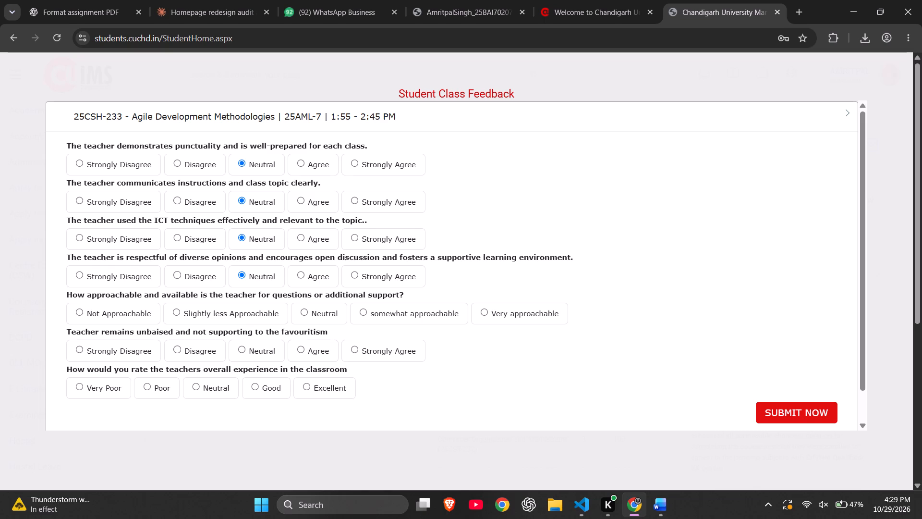
{"action": "left_click", "coordinate": [309, 309]}
{"action": "left_click", "coordinate": [309, 312]}
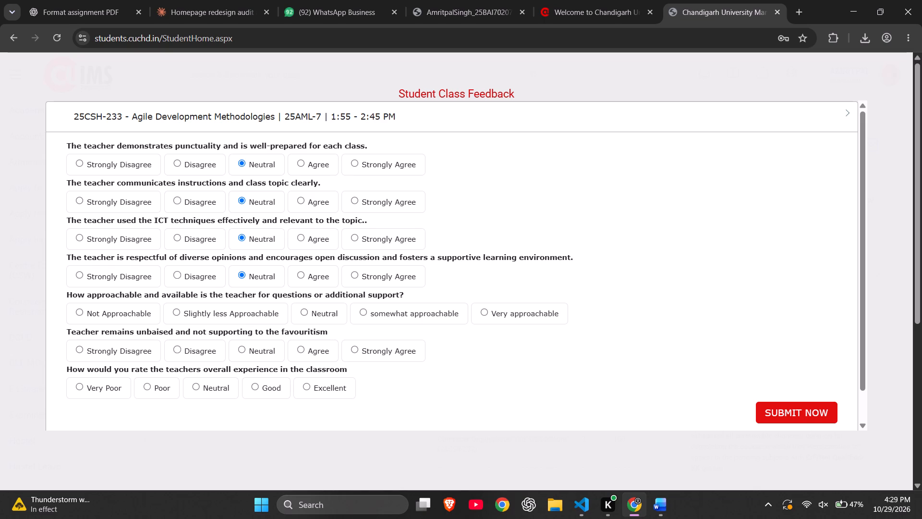
{"action": "left_click", "coordinate": [300, 309]}
{"action": "left_click", "coordinate": [306, 310]}
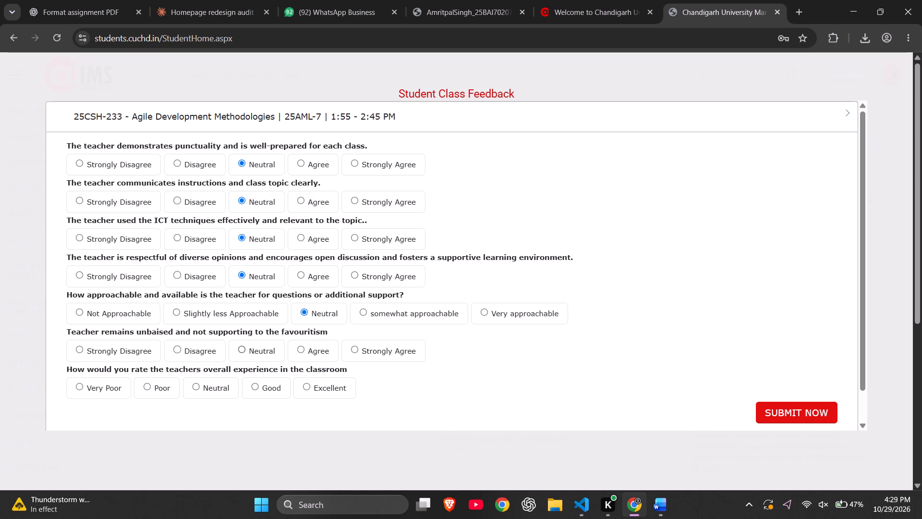
{"action": "left_click", "coordinate": [241, 346]}
{"action": "left_click", "coordinate": [194, 387]}
{"action": "scroll", "coordinate": [422, 335], "scroll_direction": "down", "scroll_amount": 4}
{"action": "left_click", "coordinate": [800, 384]}
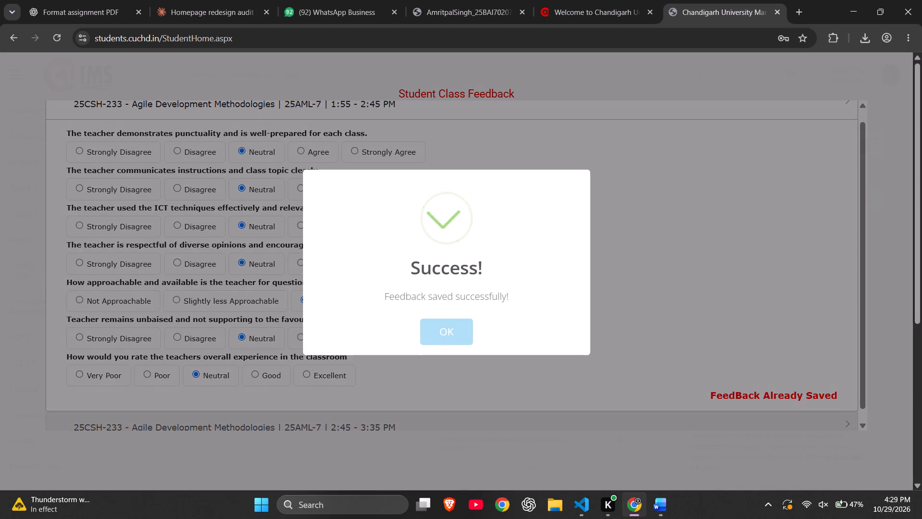
{"action": "left_click", "coordinate": [439, 331]}
Submit the 2:45 - 3:35 PM class feedback with Neutral for the first six questions and Good for the overall experience.
{"action": "left_click", "coordinate": [304, 435]}
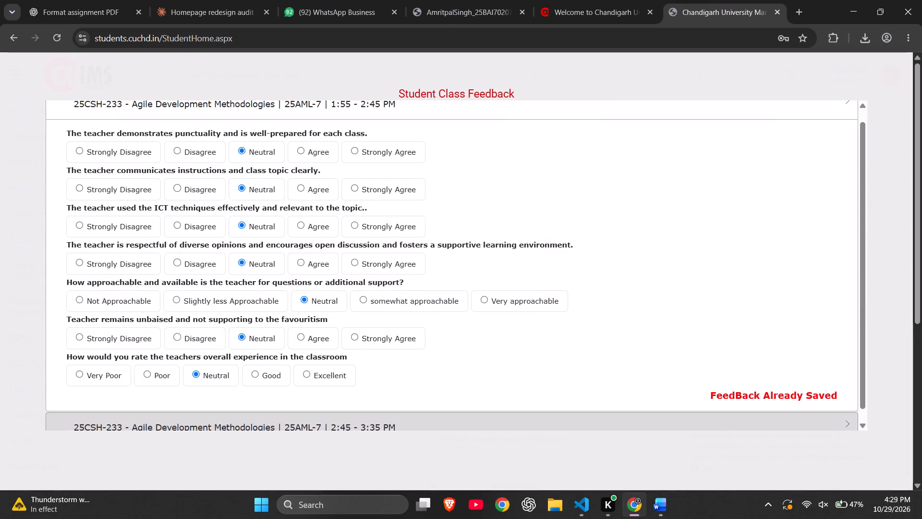
{"action": "left_click", "coordinate": [316, 419]}
{"action": "left_click", "coordinate": [254, 184]}
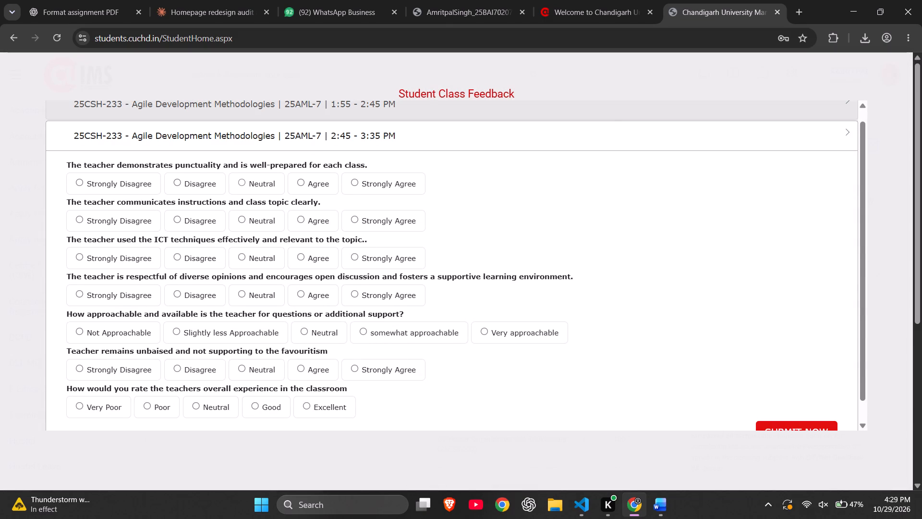
{"action": "left_click", "coordinate": [254, 221]}
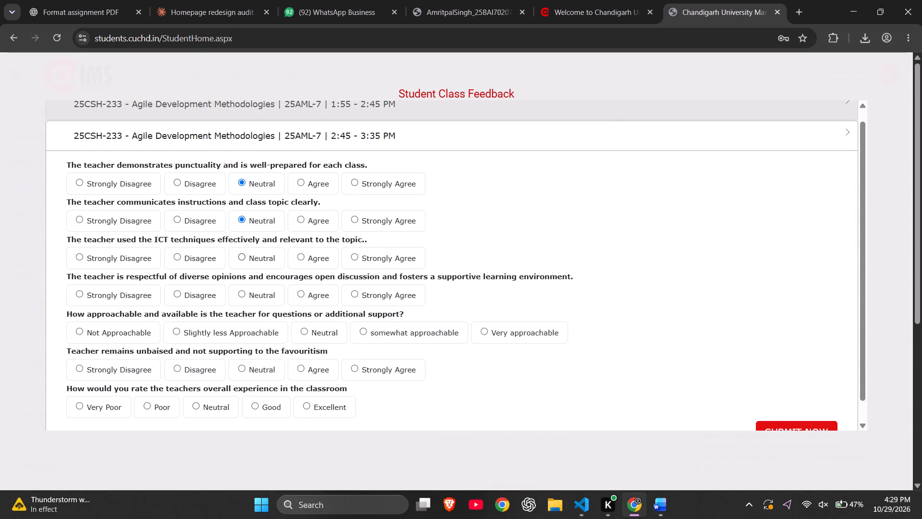
{"action": "left_click", "coordinate": [258, 261]}
{"action": "left_click", "coordinate": [258, 295]}
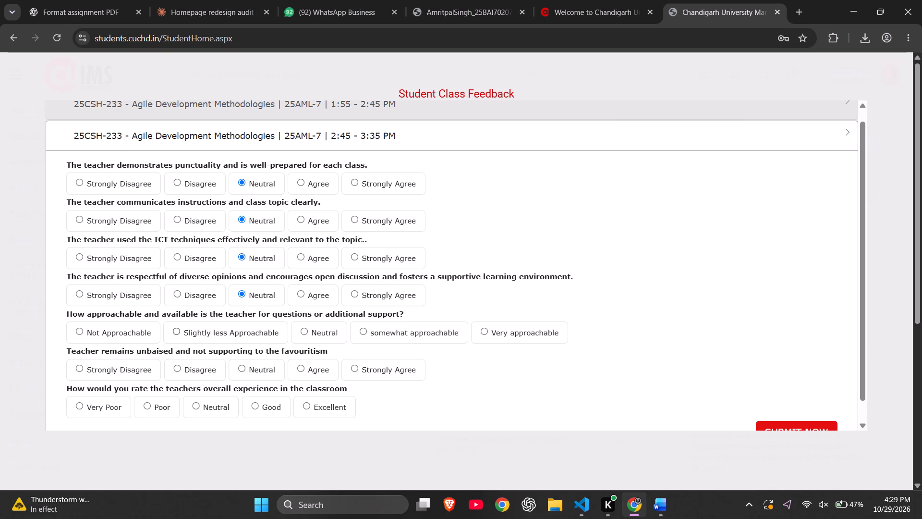
{"action": "left_click", "coordinate": [312, 334]}
{"action": "left_click", "coordinate": [264, 370]}
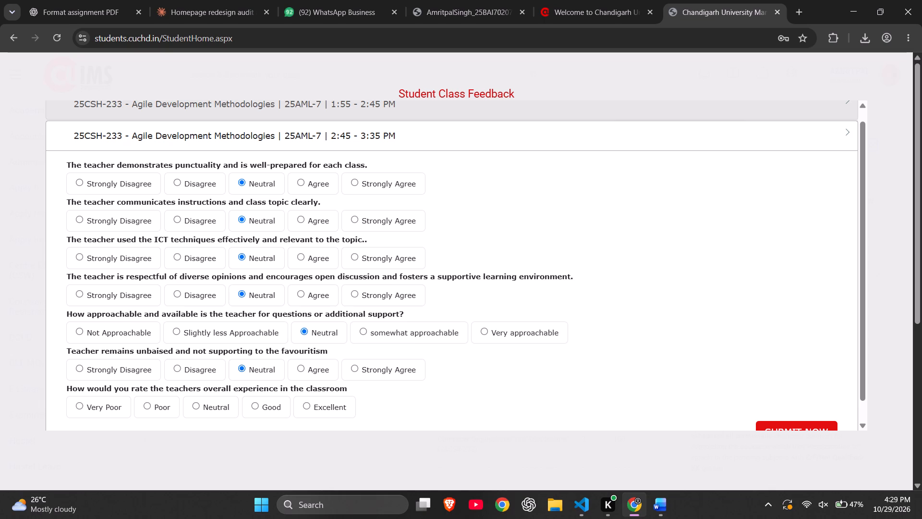
{"action": "left_click", "coordinate": [273, 411]}
{"action": "left_click", "coordinate": [278, 406]}
{"action": "left_click", "coordinate": [758, 425]}
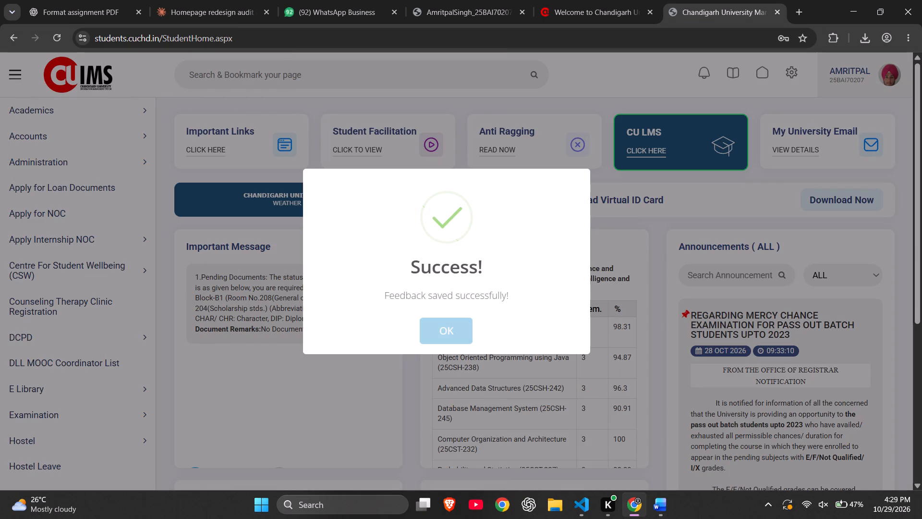
{"action": "left_click", "coordinate": [448, 329]}
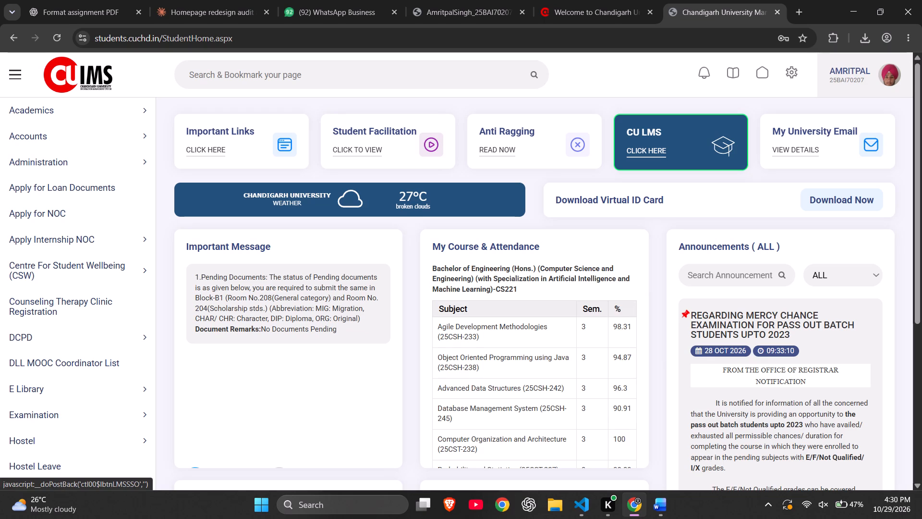
Open CU LMS from the student home page and close the leftover Chandigarh University welcome tab.
{"action": "left_click", "coordinate": [674, 127]}
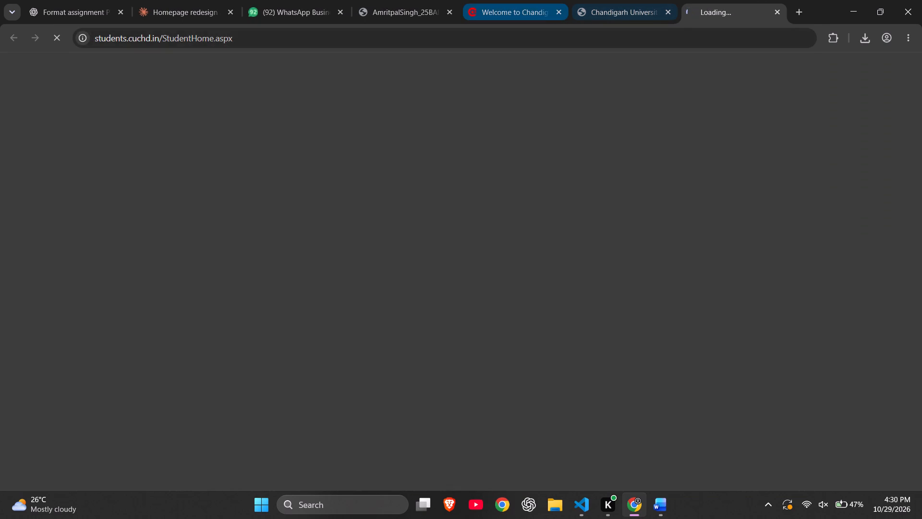
{"action": "left_click", "coordinate": [556, 11]}
Open Assignment-3 in the 25CSH-233 Agile Development Methodologies course from the full course list.
{"action": "scroll", "coordinate": [269, 247], "scroll_direction": "down", "scroll_amount": 7}
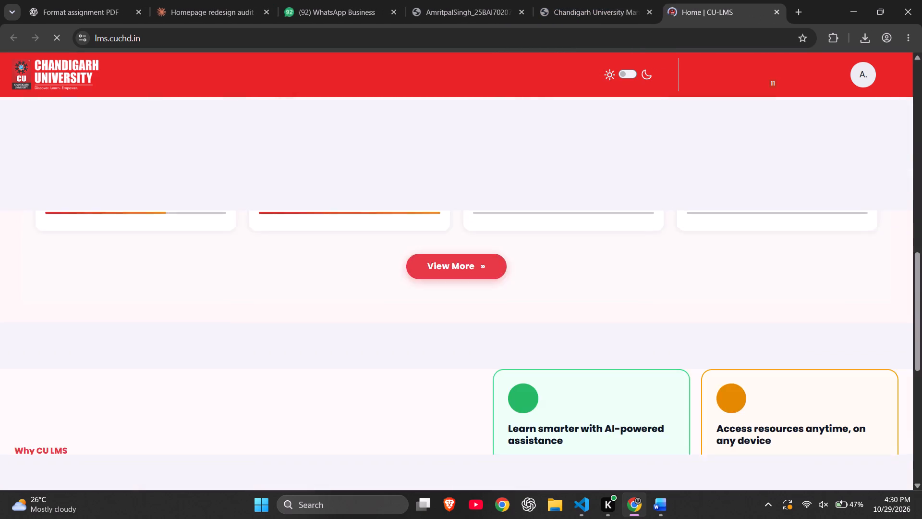
{"action": "scroll", "coordinate": [269, 247], "scroll_direction": "up", "scroll_amount": 1}
{"action": "left_click", "coordinate": [434, 268]}
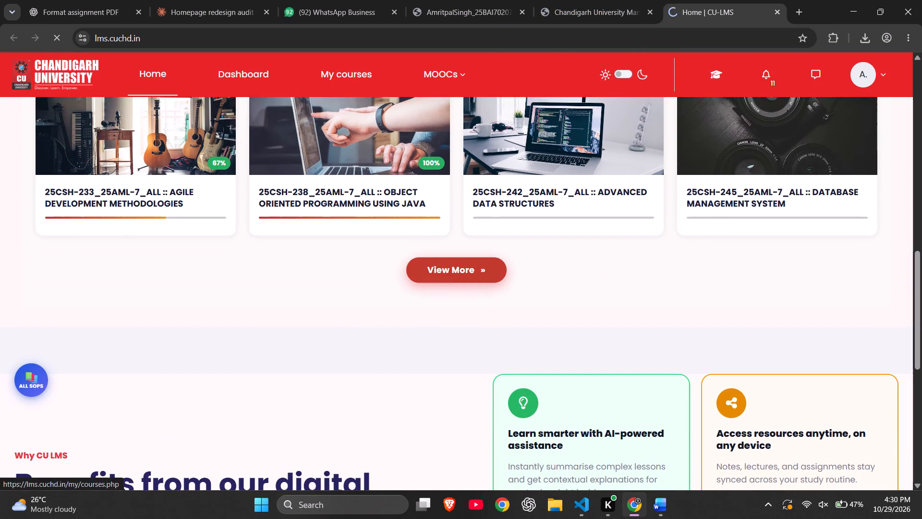
{"action": "scroll", "coordinate": [434, 258], "scroll_direction": "down", "scroll_amount": 3}
{"action": "scroll", "coordinate": [453, 294], "scroll_direction": "down", "scroll_amount": 1}
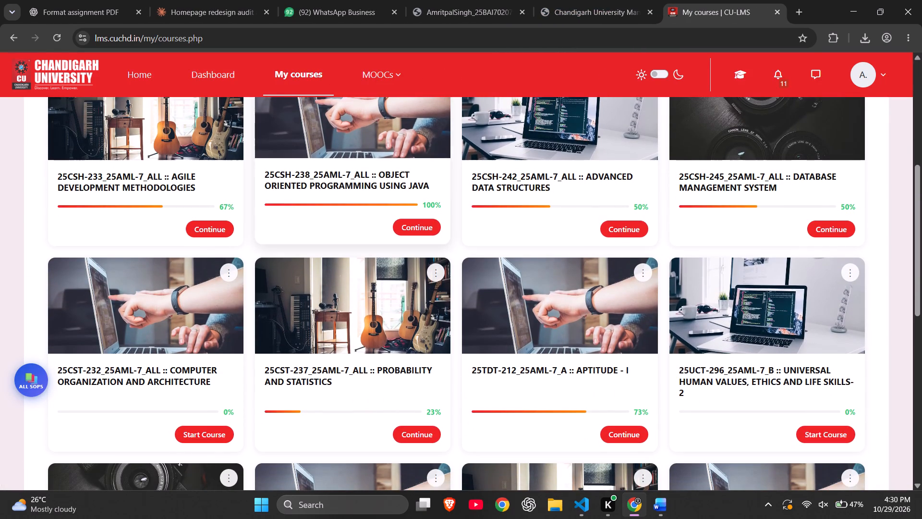
{"action": "left_click", "coordinate": [171, 151]}
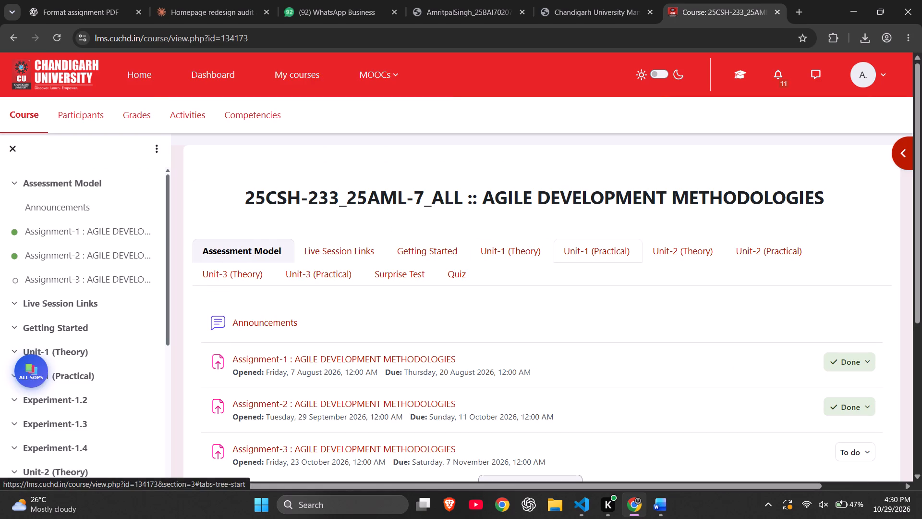
{"action": "scroll", "coordinate": [349, 356], "scroll_direction": "down", "scroll_amount": 1}
{"action": "left_click", "coordinate": [362, 373]}
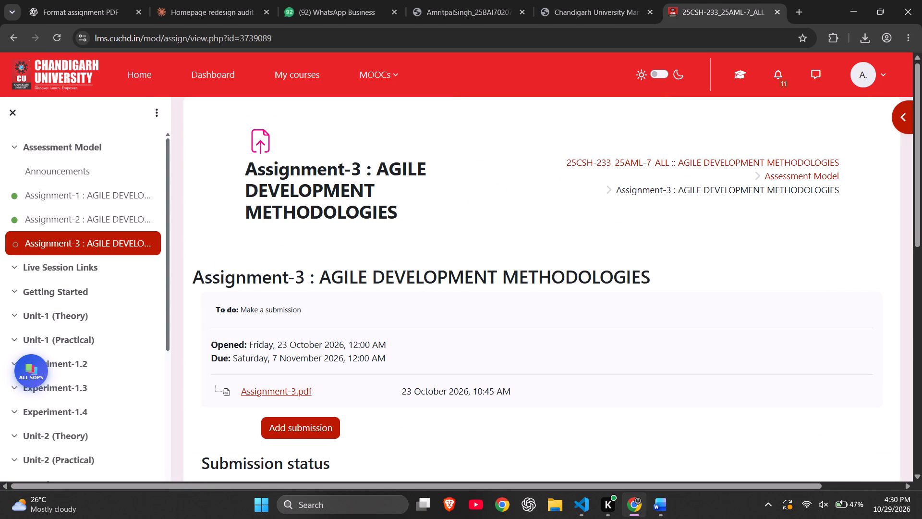
Add a submission to Assignment-3 with the exported Agile assignment PDF from Downloads and save it.
{"action": "left_click", "coordinate": [294, 416]}
{"action": "left_click", "coordinate": [296, 426]}
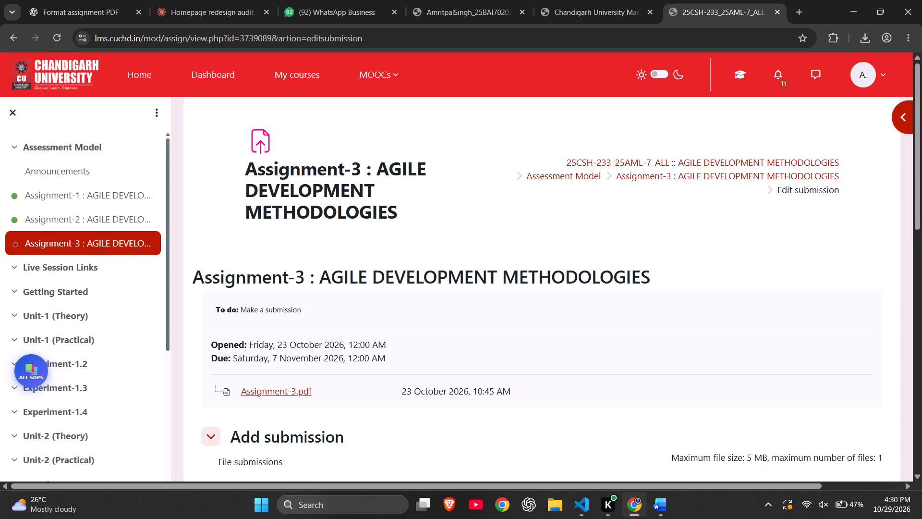
{"action": "scroll", "coordinate": [273, 380], "scroll_direction": "down", "scroll_amount": 2}
{"action": "left_click", "coordinate": [391, 362]}
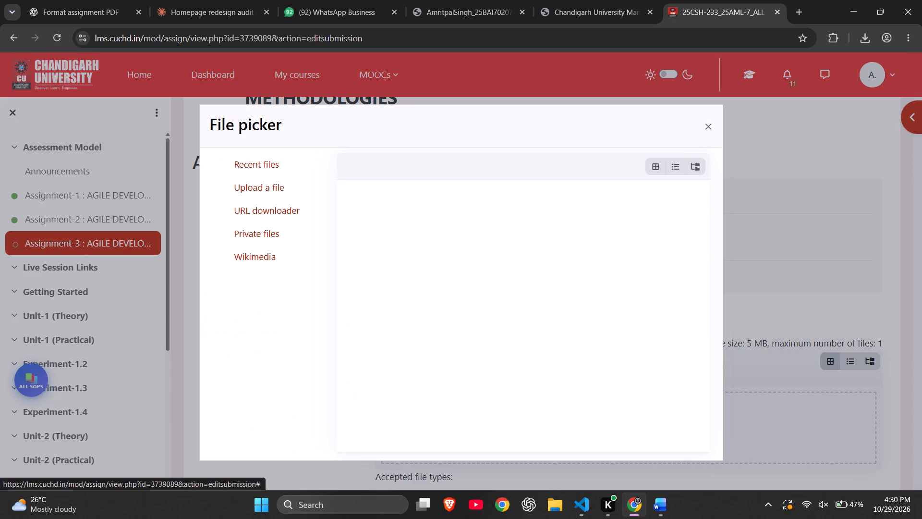
{"action": "left_click", "coordinate": [387, 237]}
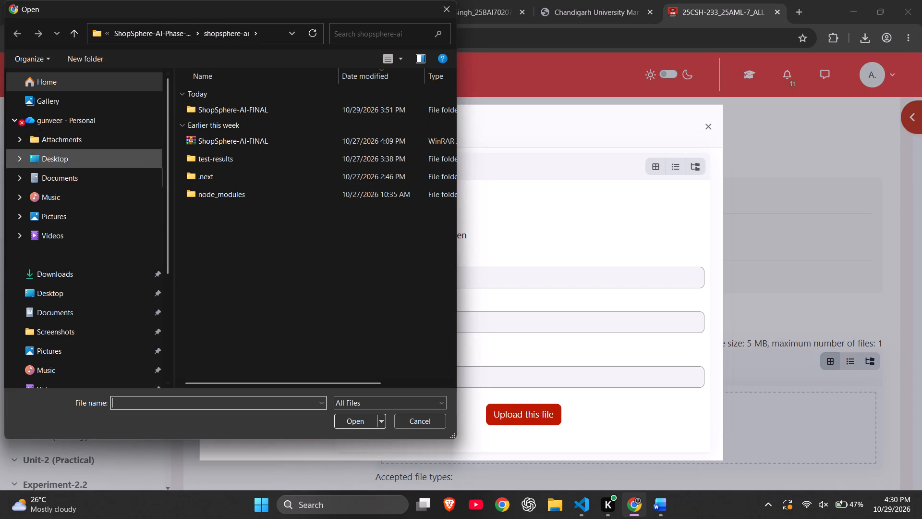
{"action": "left_click", "coordinate": [117, 271]}
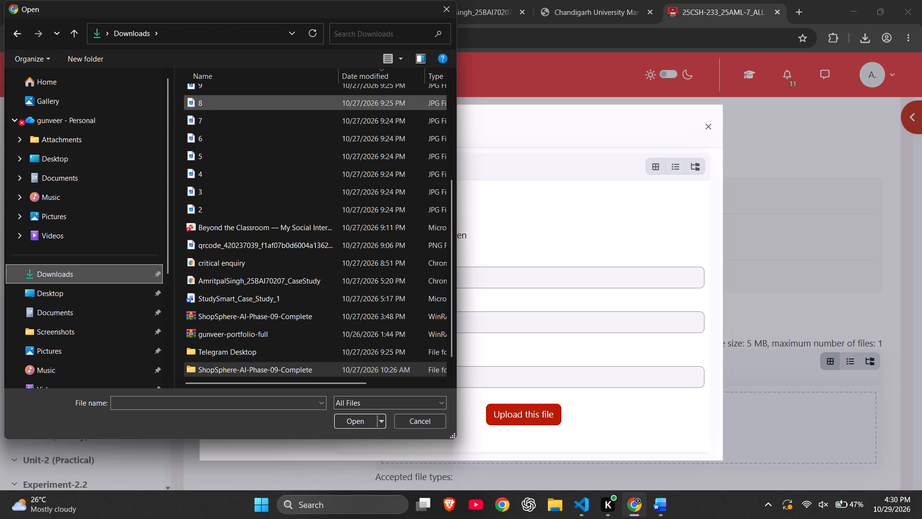
{"action": "scroll", "coordinate": [256, 171], "scroll_direction": "up", "scroll_amount": 11}
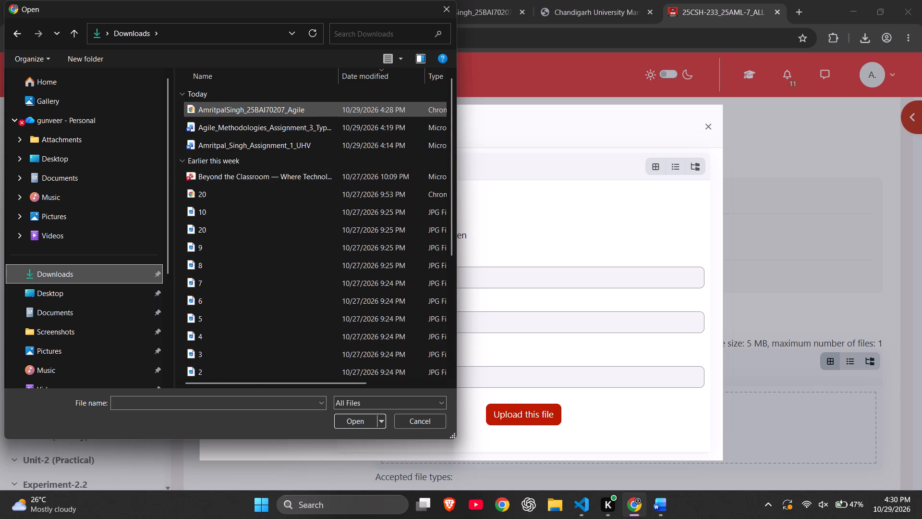
{"action": "double_click", "coordinate": [260, 109]}
{"action": "left_click", "coordinate": [524, 409]}
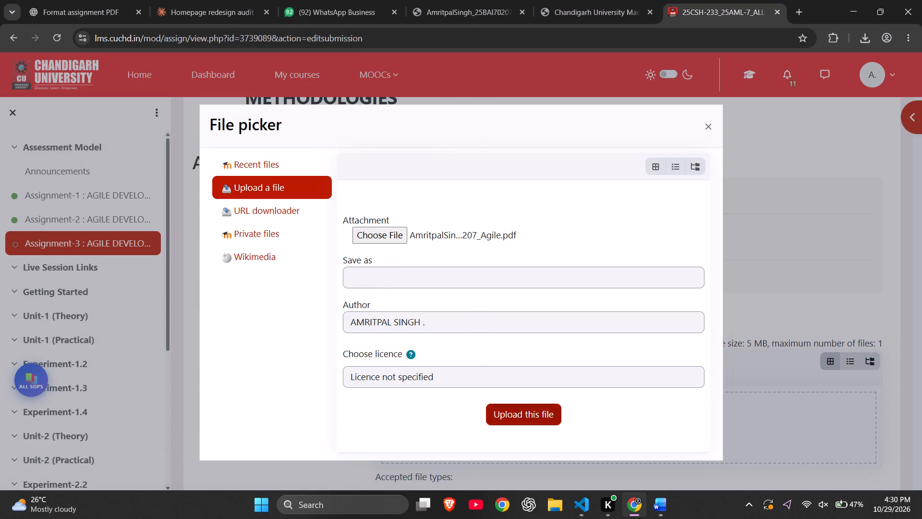
{"action": "scroll", "coordinate": [529, 266], "scroll_direction": "down", "scroll_amount": 2}
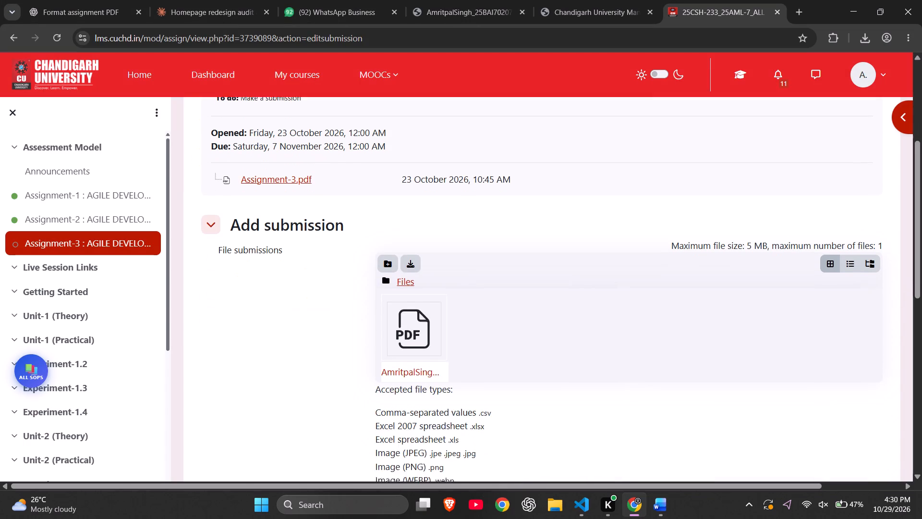
{"action": "scroll", "coordinate": [500, 309], "scroll_direction": "down", "scroll_amount": 3}
{"action": "left_click", "coordinate": [413, 181]}
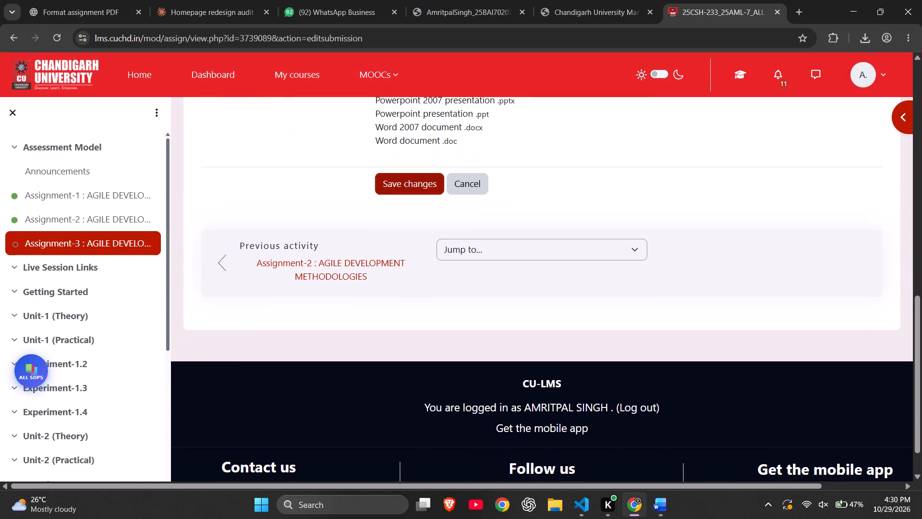
Submit Assignment-3 for grading, accepting the statement that the submission is your own work.
{"action": "scroll", "coordinate": [413, 181], "scroll_direction": "down", "scroll_amount": 3}
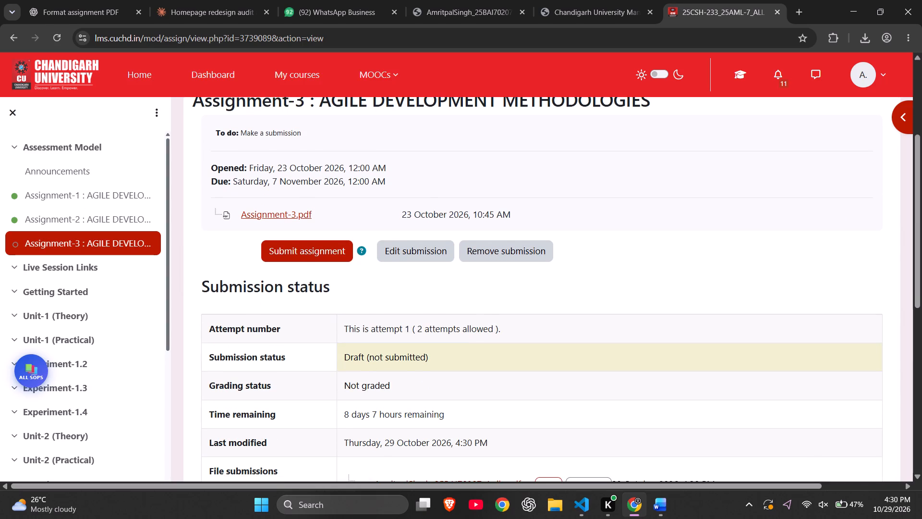
{"action": "left_click", "coordinate": [320, 249]}
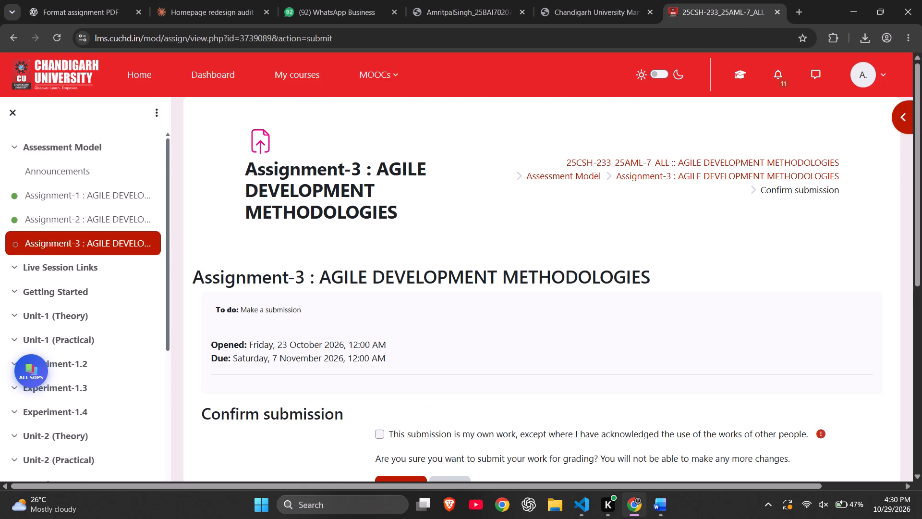
{"action": "scroll", "coordinate": [420, 242], "scroll_direction": "down", "scroll_amount": 2}
{"action": "left_click", "coordinate": [392, 322]}
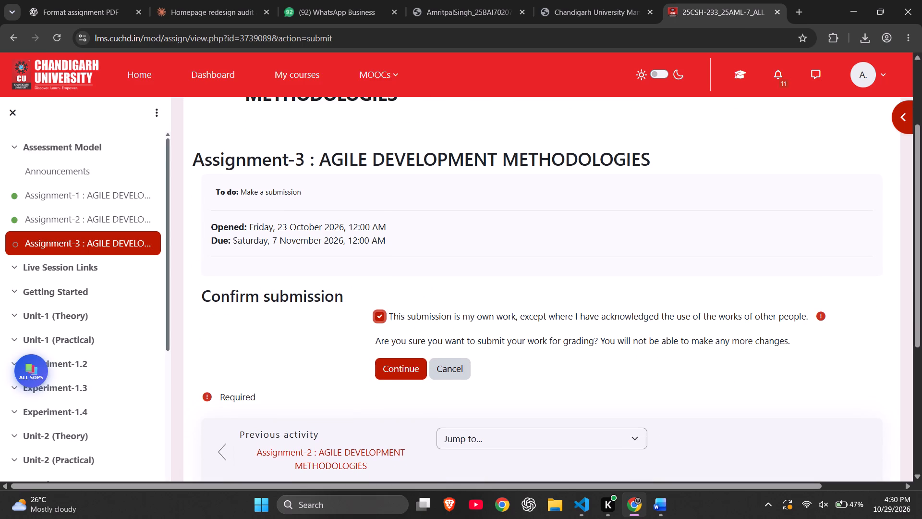
{"action": "left_click", "coordinate": [400, 371]}
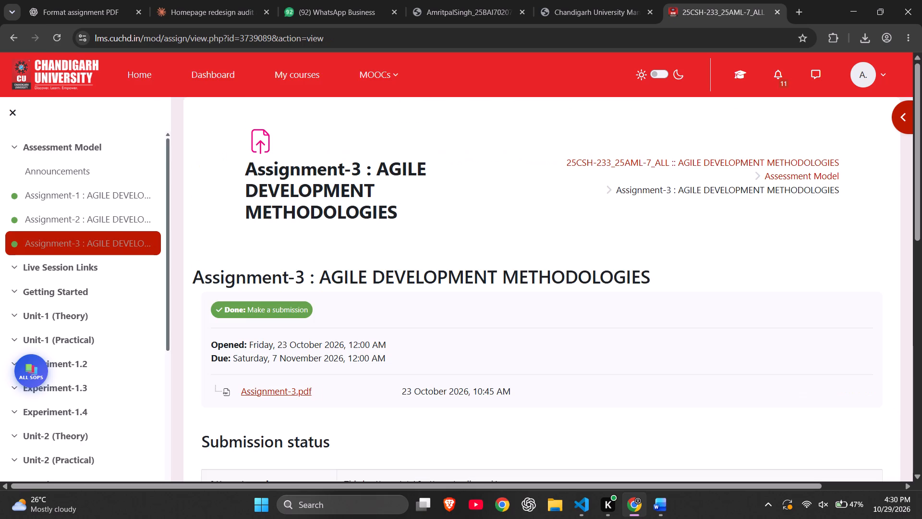
Open the 25CST-237 Probability and Statistics course from the full course list and check its Unit-3 section for assignments.
{"action": "left_click", "coordinate": [154, 71]}
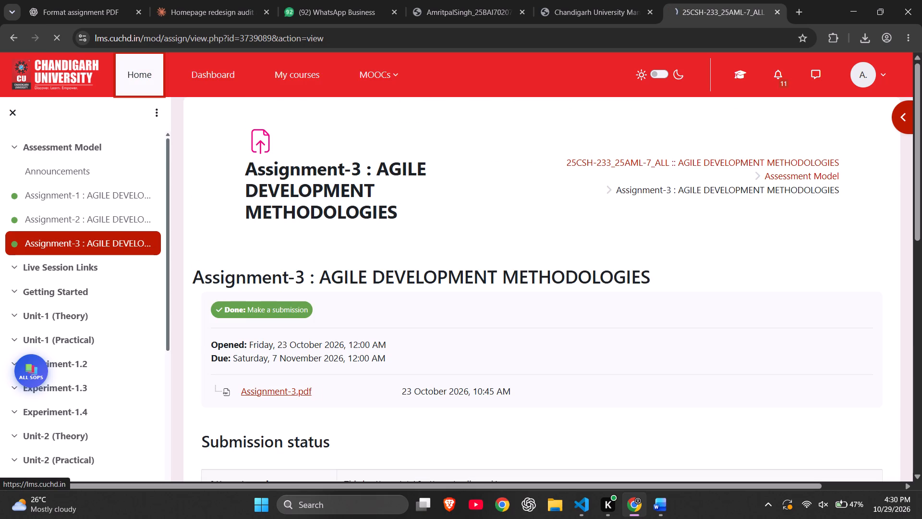
{"action": "scroll", "coordinate": [319, 256], "scroll_direction": "down", "scroll_amount": 6}
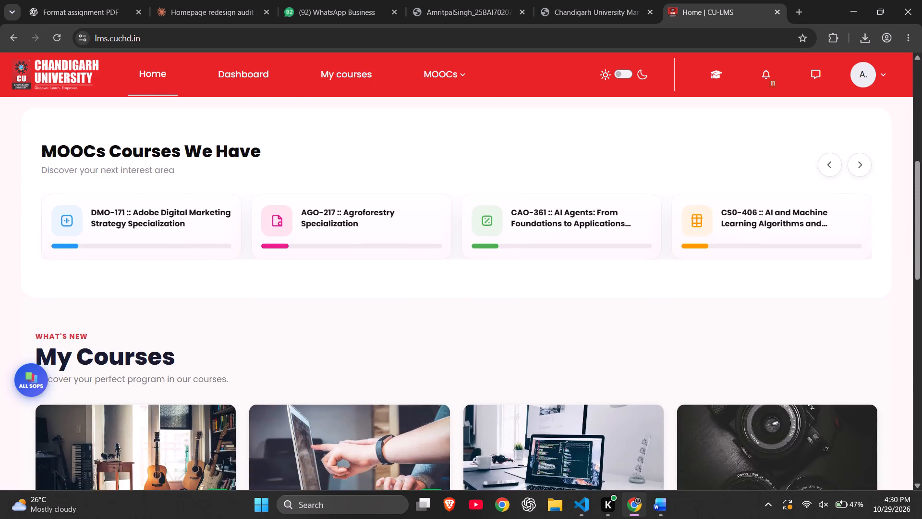
{"action": "scroll", "coordinate": [319, 256], "scroll_direction": "down", "scroll_amount": 1}
{"action": "scroll", "coordinate": [319, 256], "scroll_direction": "up", "scroll_amount": 1}
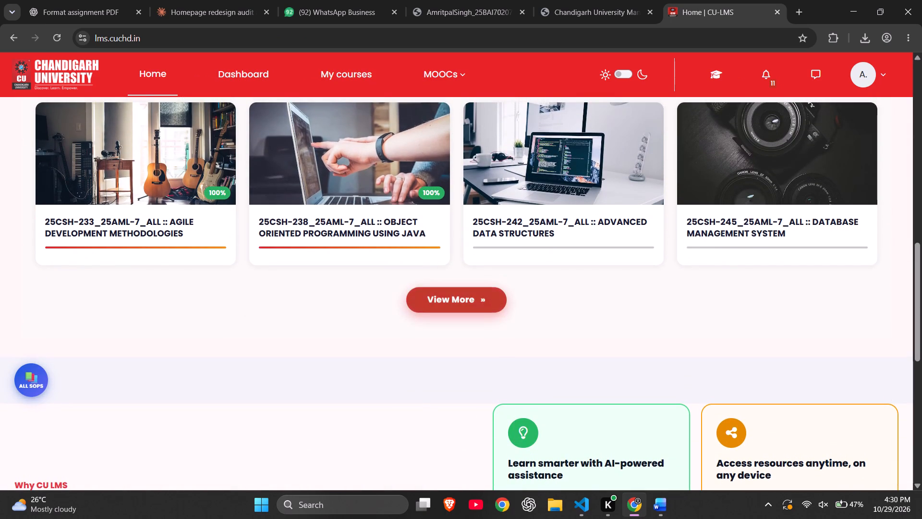
{"action": "left_click", "coordinate": [471, 302]}
{"action": "scroll", "coordinate": [471, 302], "scroll_direction": "down", "scroll_amount": 5}
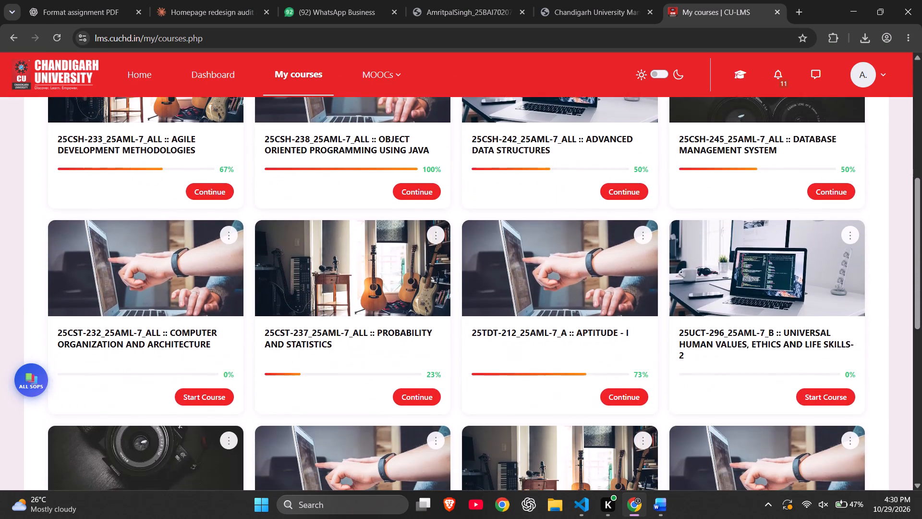
{"action": "scroll", "coordinate": [471, 302], "scroll_direction": "down", "scroll_amount": 1}
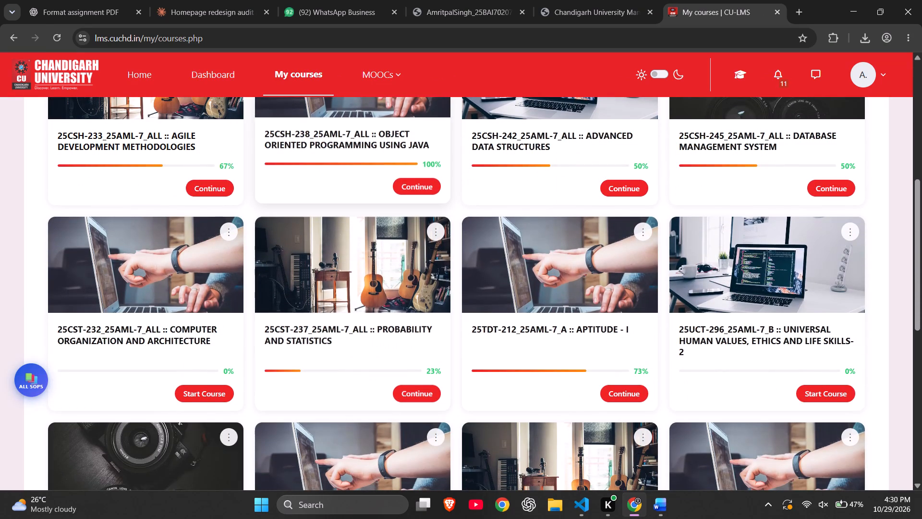
{"action": "left_click", "coordinate": [369, 292]}
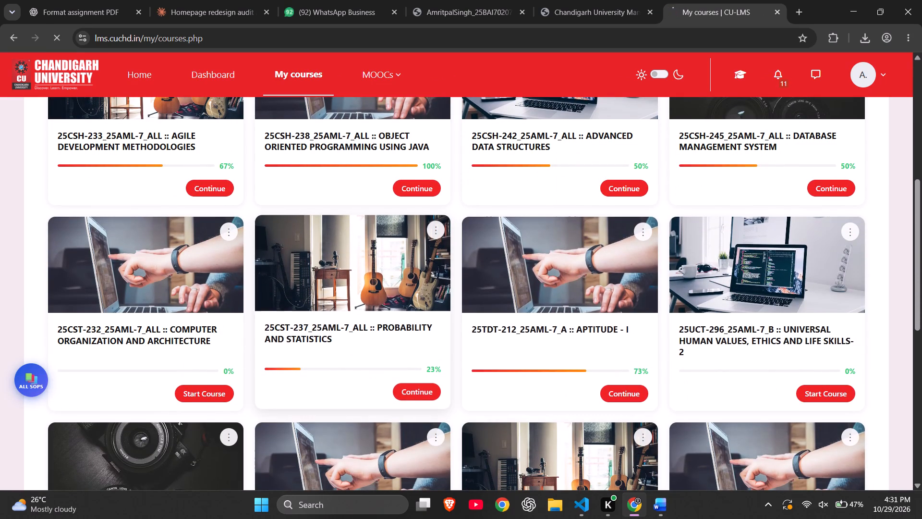
{"action": "left_click", "coordinate": [603, 244]}
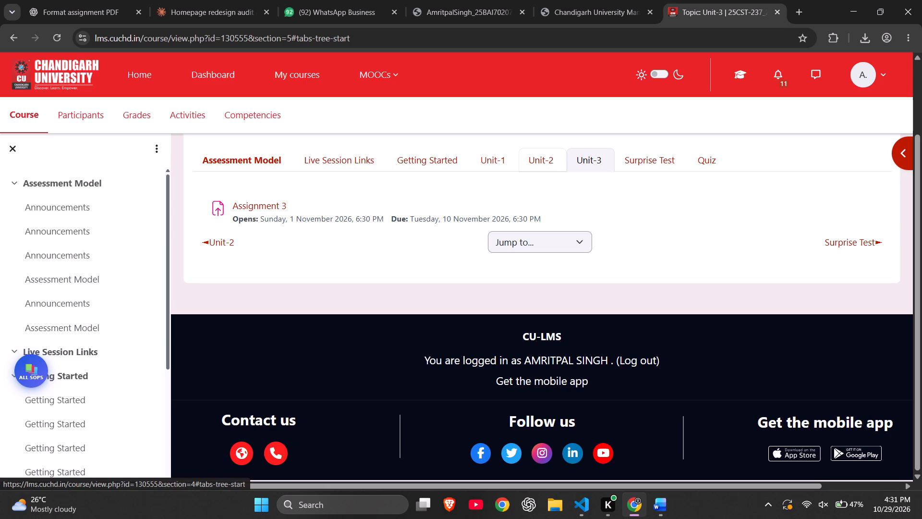
{"action": "left_click", "coordinate": [547, 168]}
{"action": "scroll", "coordinate": [547, 168], "scroll_direction": "right", "scroll_amount": 7}
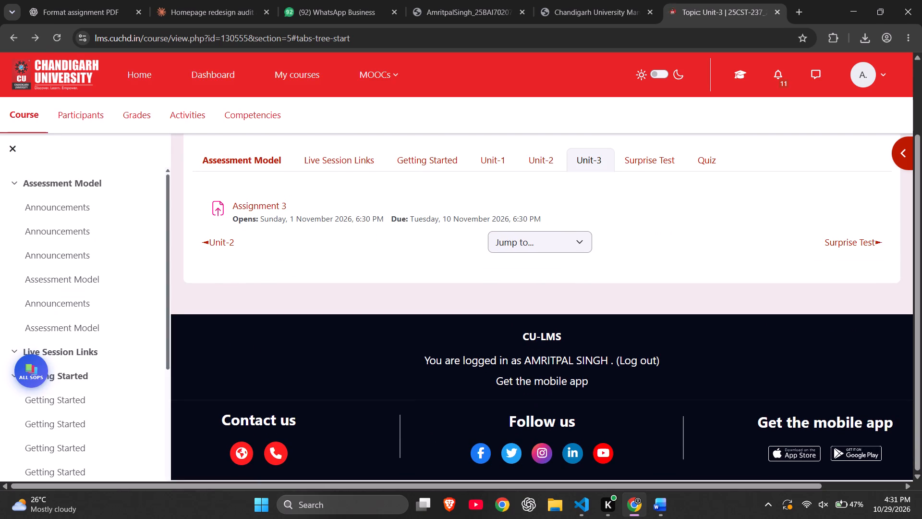
Return to the CUIMS portal and open the regular Student Marks View from its Examination section.
{"action": "left_click", "coordinate": [600, 0]}
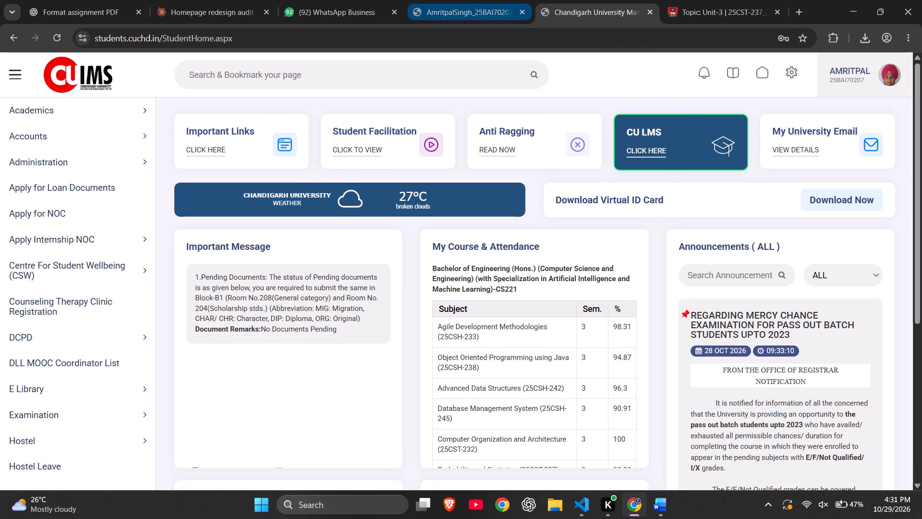
{"action": "left_click", "coordinate": [138, 423]}
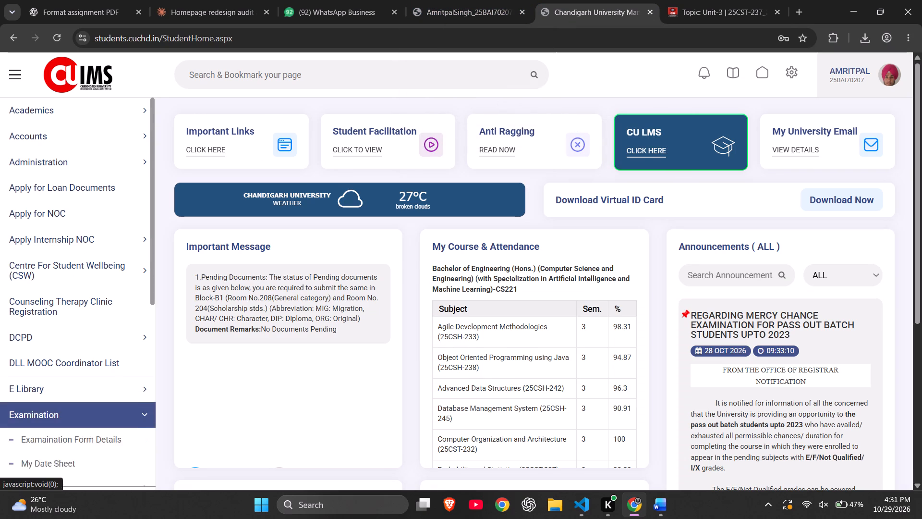
{"action": "scroll", "coordinate": [138, 423], "scroll_direction": "down", "scroll_amount": 4}
{"action": "left_click", "coordinate": [85, 302]}
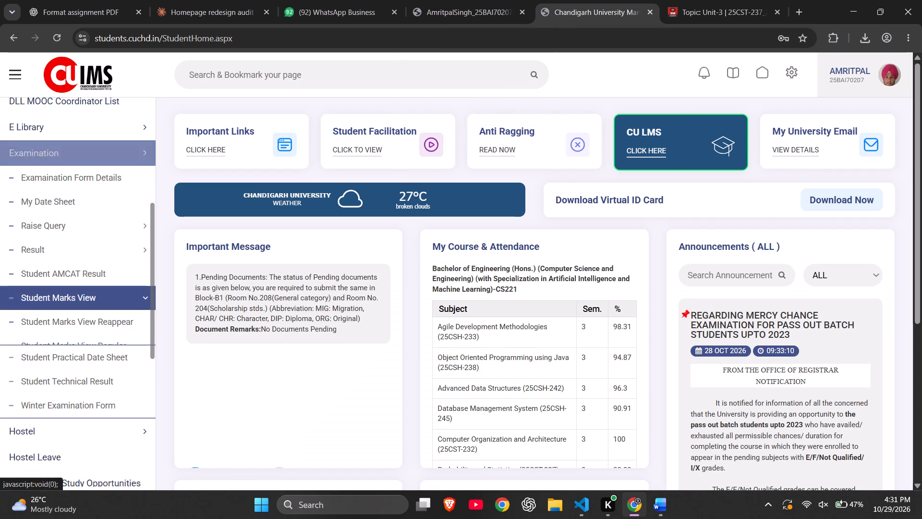
{"action": "left_click", "coordinate": [87, 285]}
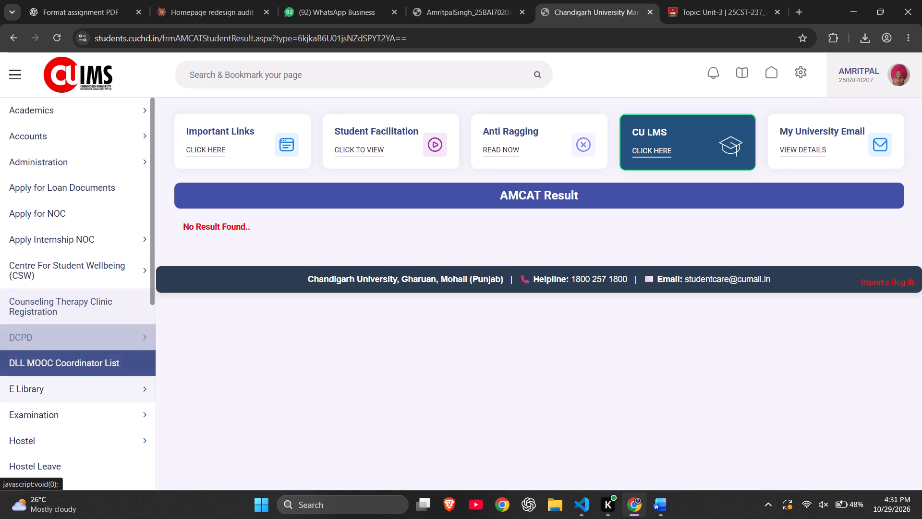
{"action": "left_click", "coordinate": [106, 415]}
{"action": "scroll", "coordinate": [106, 415], "scroll_direction": "down", "scroll_amount": 4}
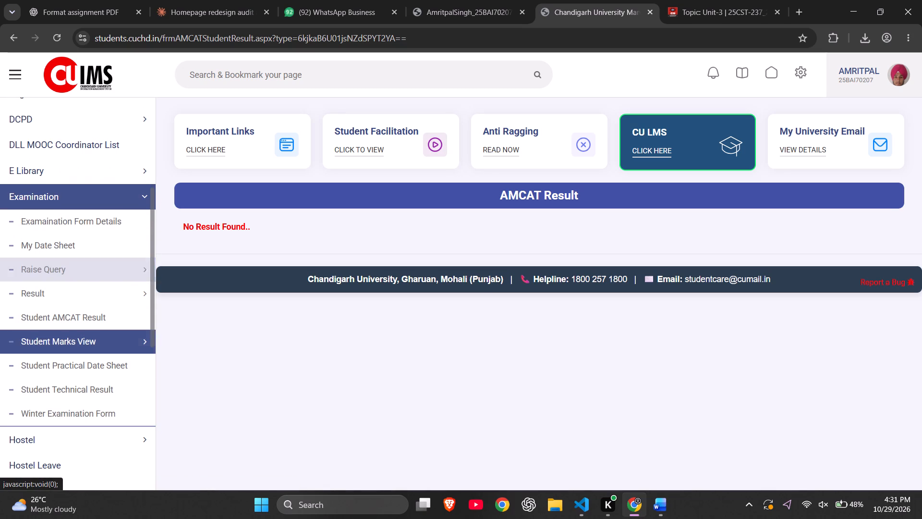
{"action": "left_click", "coordinate": [89, 350]}
{"action": "left_click", "coordinate": [73, 395]}
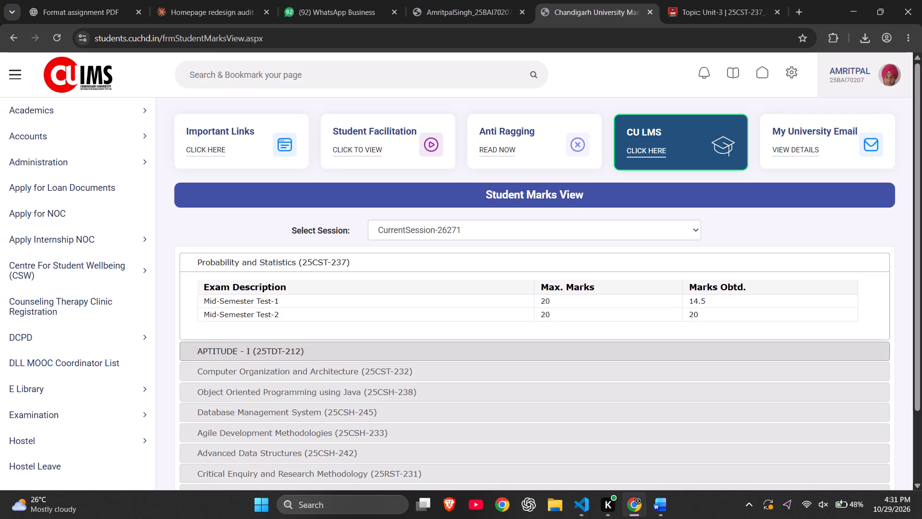
Review the current session's exam marks for each course, from APTITUDE - I through Entrepreneurship Mindset.
{"action": "left_click", "coordinate": [326, 355]}
{"action": "left_click", "coordinate": [326, 368]}
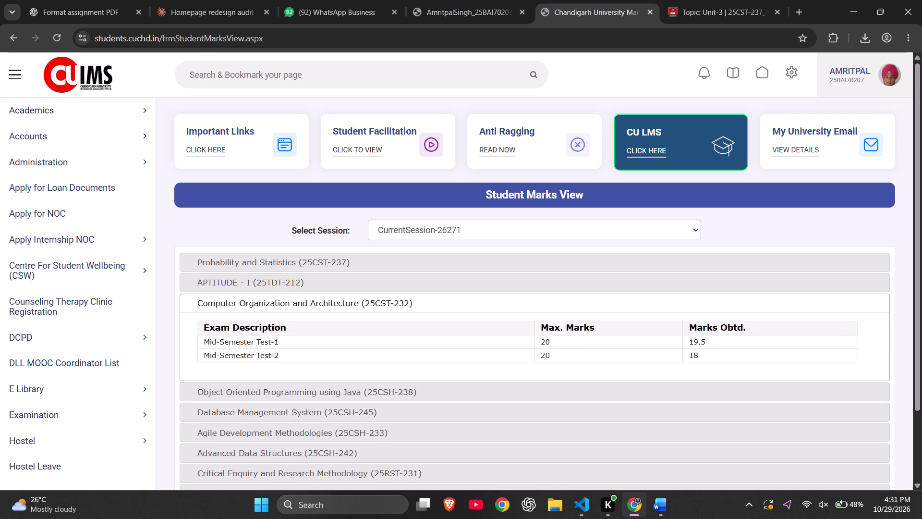
{"action": "left_click", "coordinate": [323, 384]}
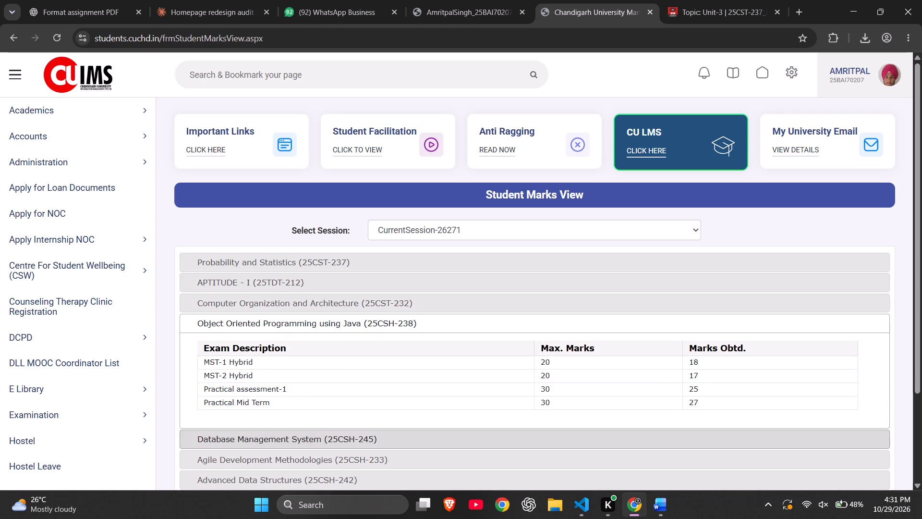
{"action": "left_click", "coordinate": [309, 442]}
{"action": "scroll", "coordinate": [309, 442], "scroll_direction": "down", "scroll_amount": 3}
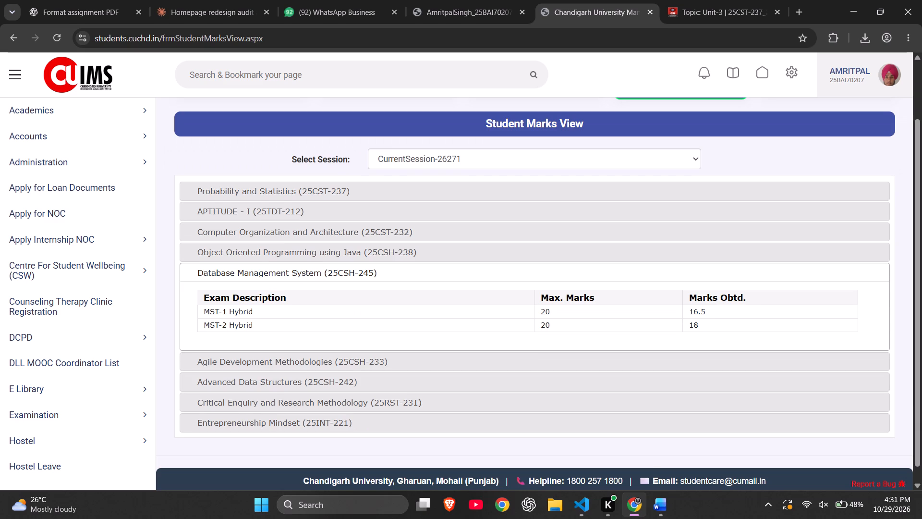
{"action": "left_click", "coordinate": [343, 349]}
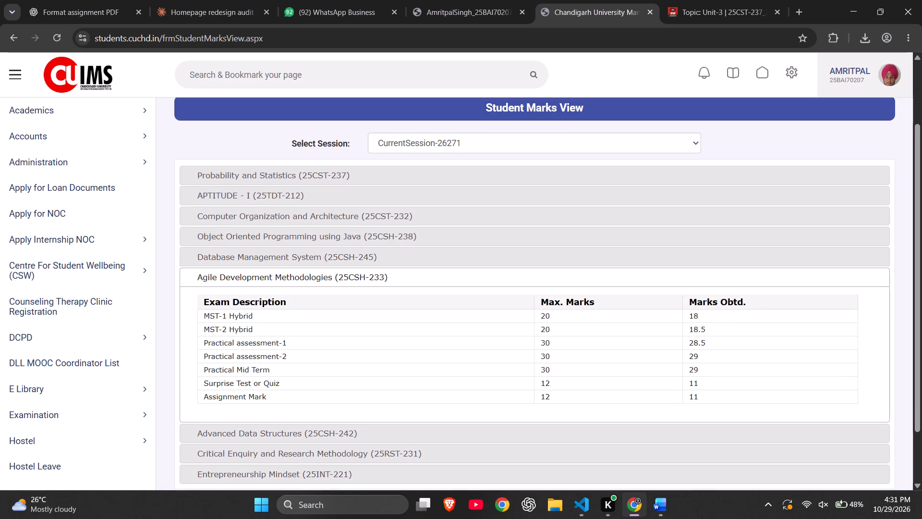
{"action": "left_click", "coordinate": [312, 432]}
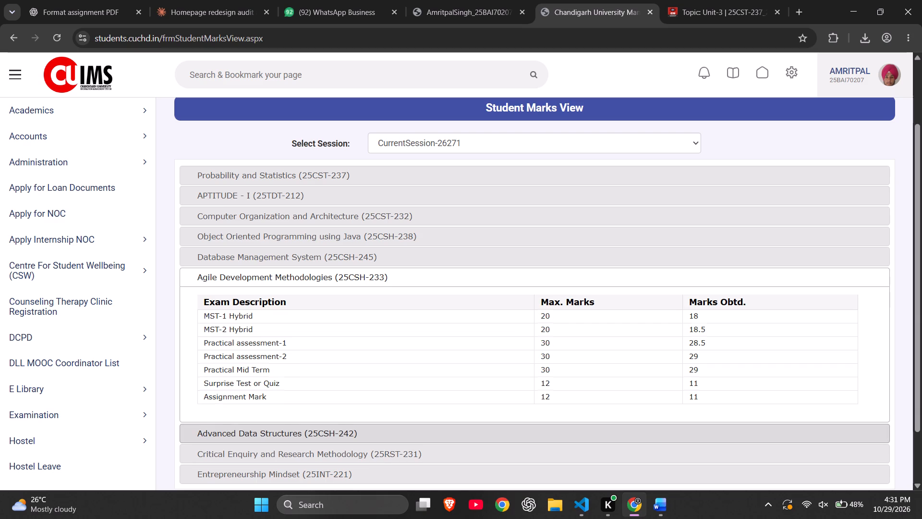
{"action": "scroll", "coordinate": [312, 432], "scroll_direction": "down", "scroll_amount": 1}
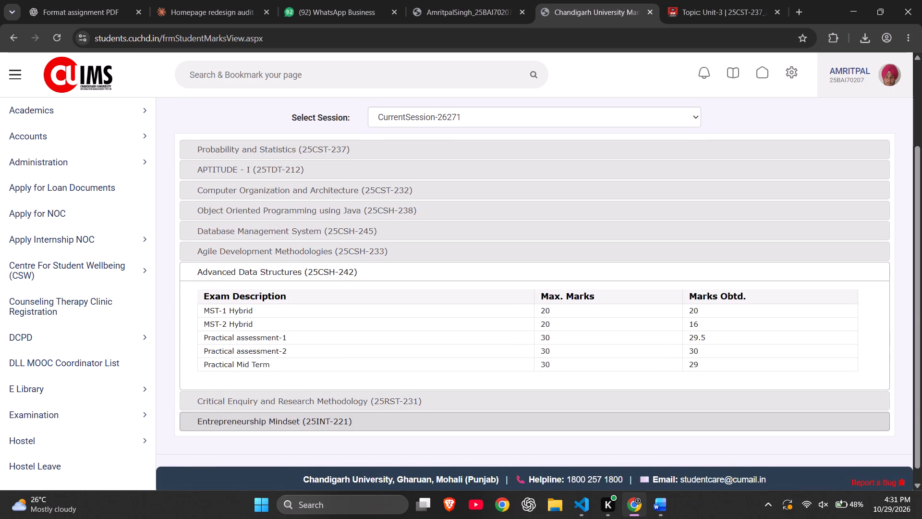
{"action": "left_click", "coordinate": [320, 404]}
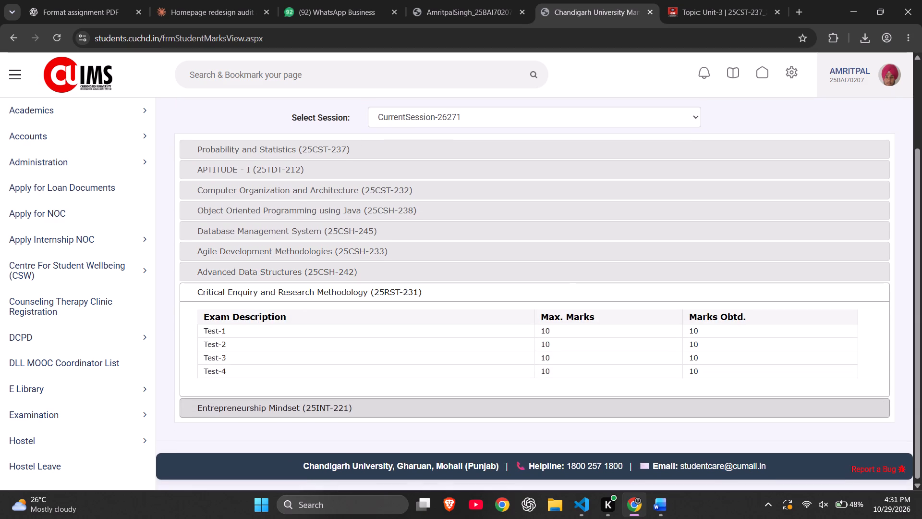
{"action": "left_click", "coordinate": [320, 404]}
{"action": "scroll", "coordinate": [320, 404], "scroll_direction": "up", "scroll_amount": 7}
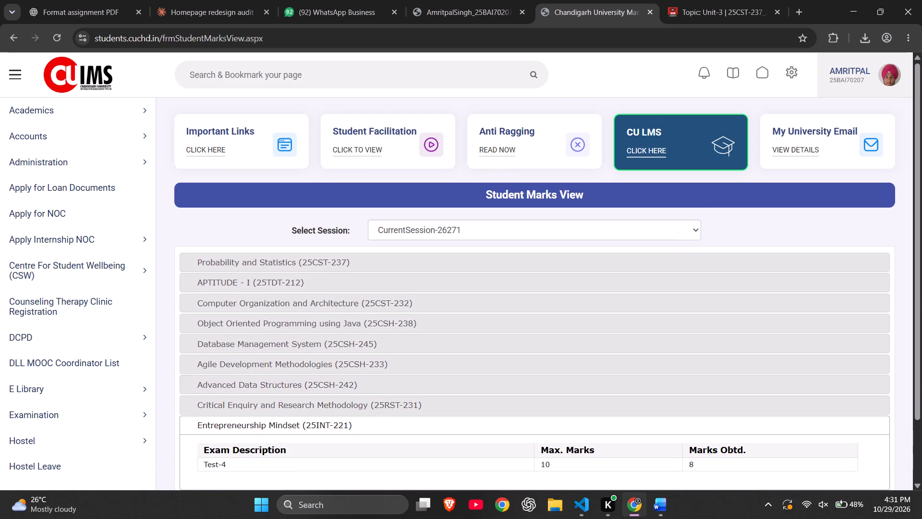
Close the browser tab showing the exported Agile assignment PDF.
{"action": "left_click", "coordinate": [755, 0]}
{"action": "left_click", "coordinate": [586, 0]}
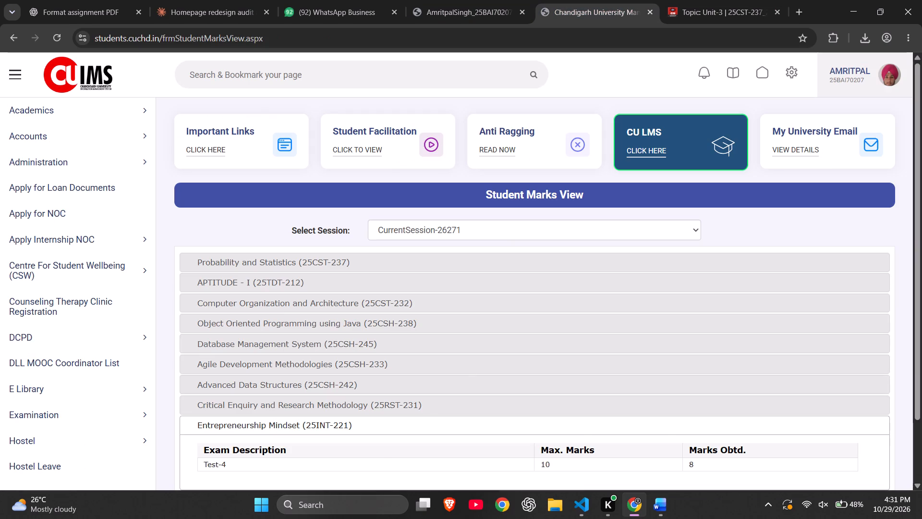
{"action": "left_click", "coordinate": [506, 0]}
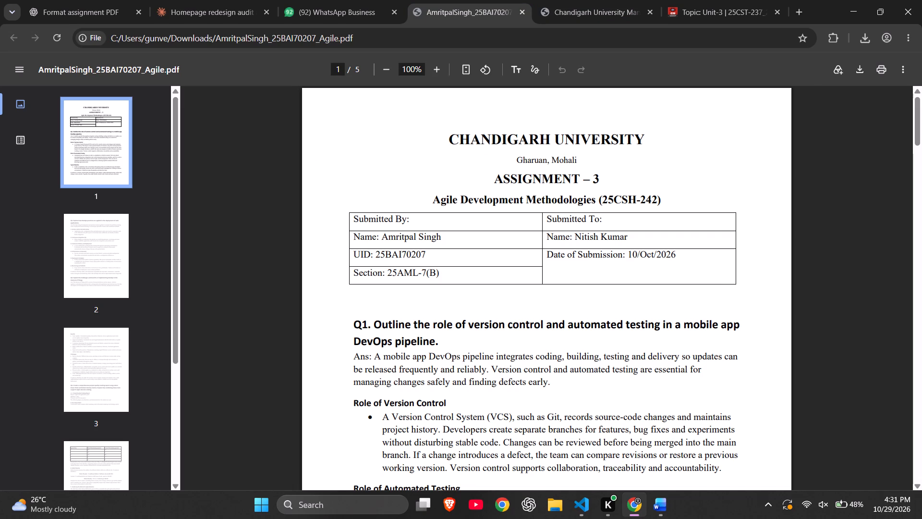
{"action": "left_click", "coordinate": [523, 12]}
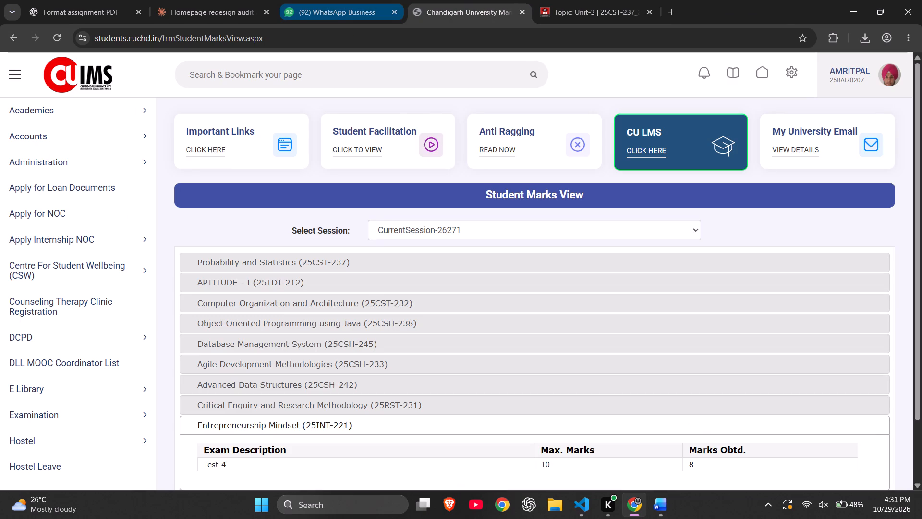